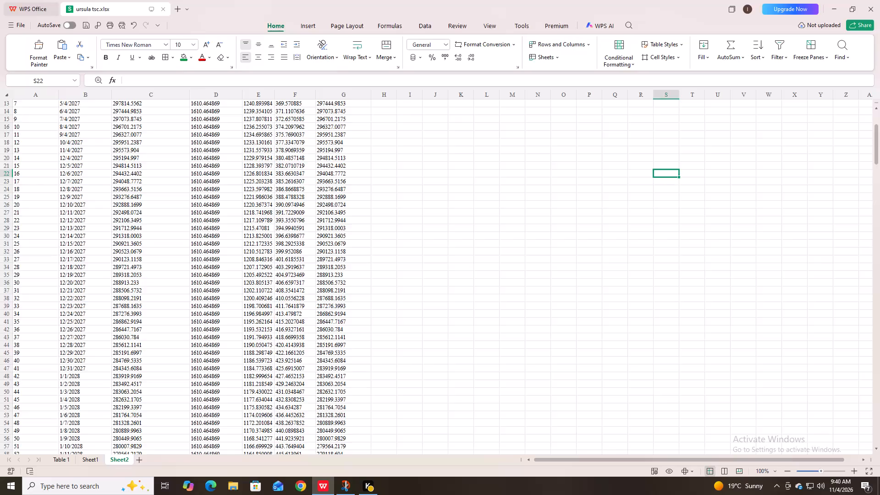
Look through the payment schedule rows on Sheet2, from the early 2027 dates to the August 2028 entries.
{"action": "scroll", "coordinate": [419, 301], "scroll_direction": "down", "scroll_amount": 17}
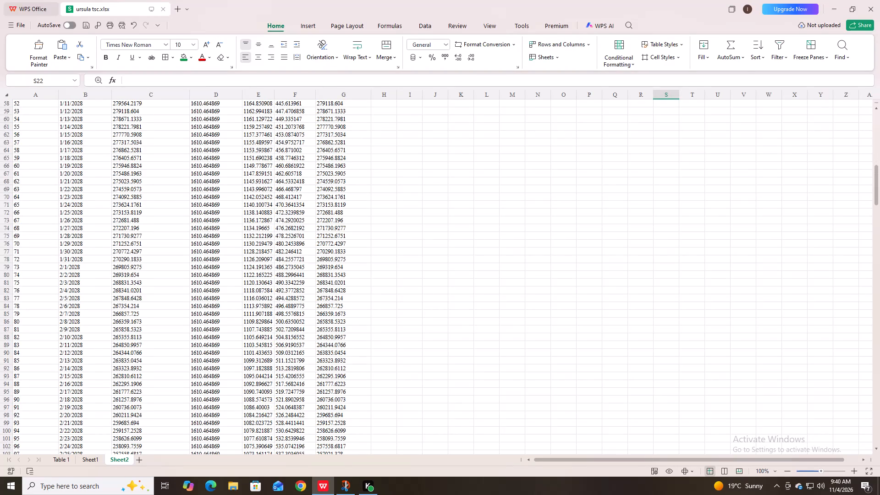
{"action": "scroll", "coordinate": [396, 323], "scroll_direction": "down", "scroll_amount": 20}
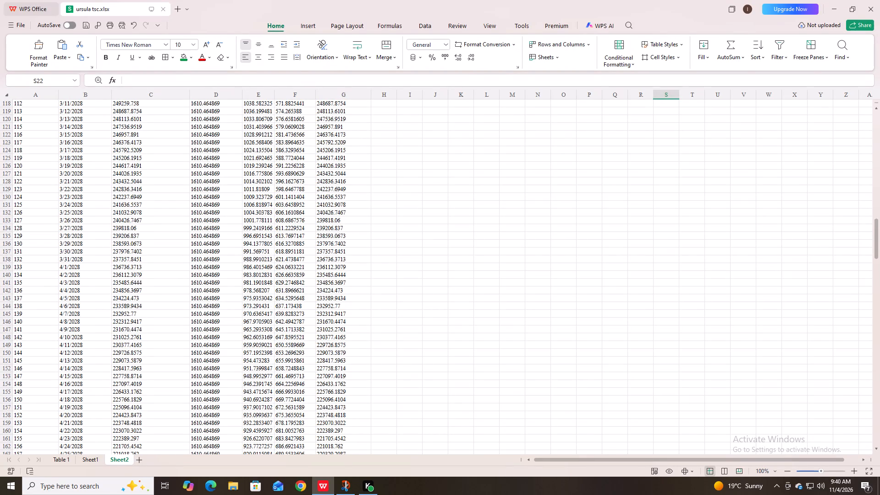
{"action": "scroll", "coordinate": [396, 323], "scroll_direction": "down", "scroll_amount": 3}
{"action": "scroll", "coordinate": [396, 323], "scroll_direction": "up", "scroll_amount": 1}
{"action": "scroll", "coordinate": [396, 323], "scroll_direction": "down", "scroll_amount": 13}
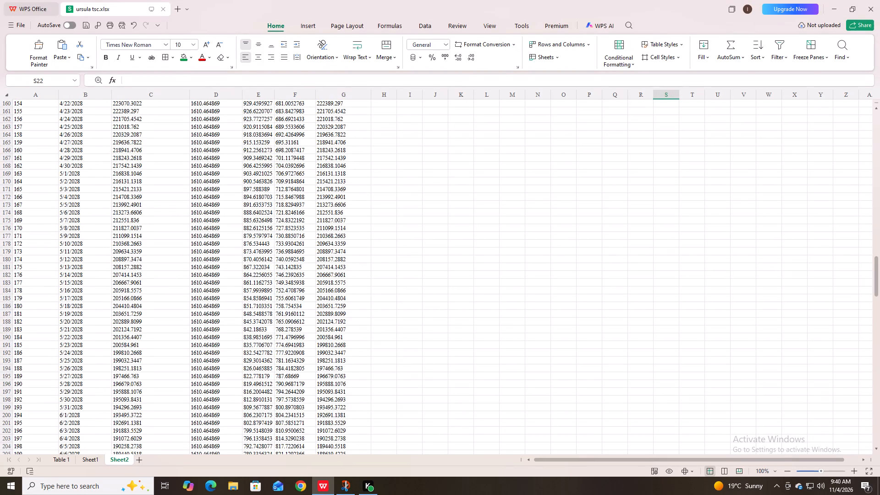
{"action": "scroll", "coordinate": [396, 323], "scroll_direction": "down", "scroll_amount": 18}
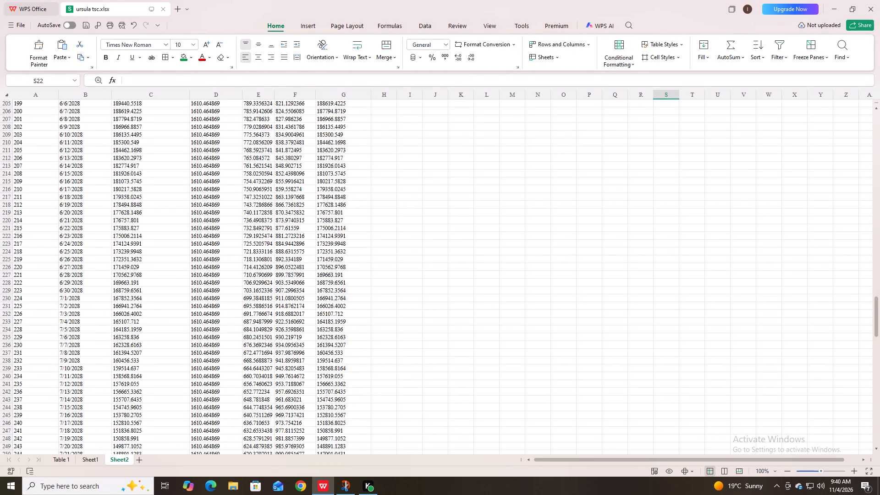
{"action": "scroll", "coordinate": [396, 323], "scroll_direction": "down", "scroll_amount": 11}
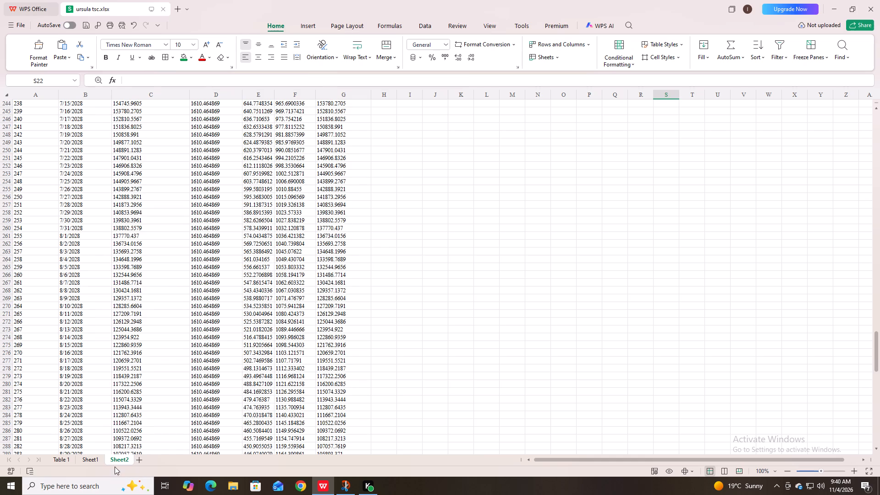
Add a new blank worksheet after Sheet2.
{"action": "left_click", "coordinate": [140, 462]}
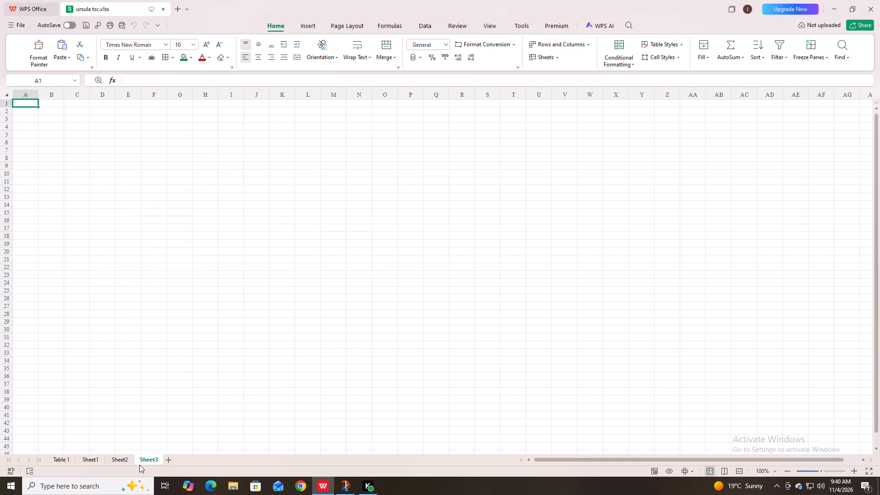
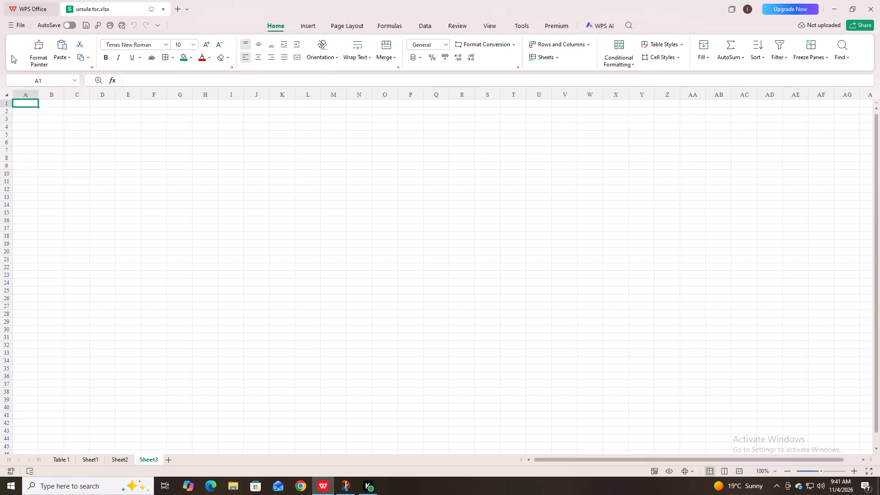
Set the width of column A on Sheet3 to 3 characters.
{"action": "left_click", "coordinate": [34, 97]}
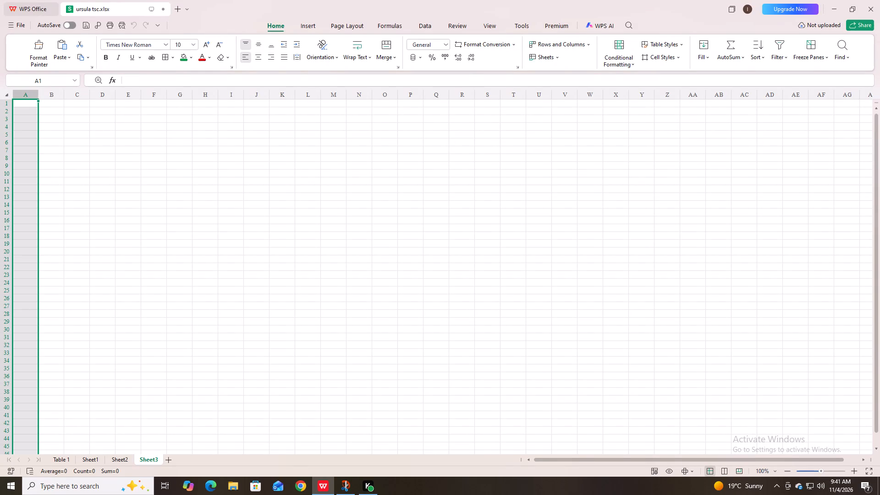
{"action": "right_click", "coordinate": [34, 105]}
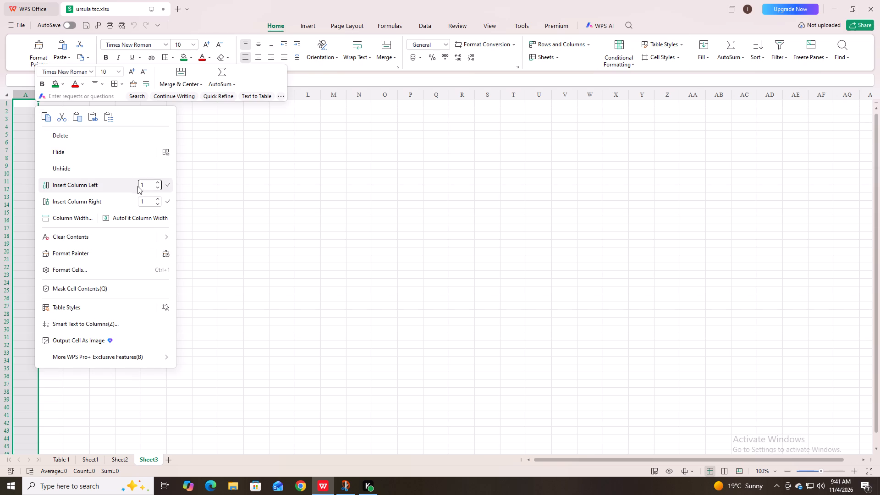
{"action": "left_click", "coordinate": [81, 218]}
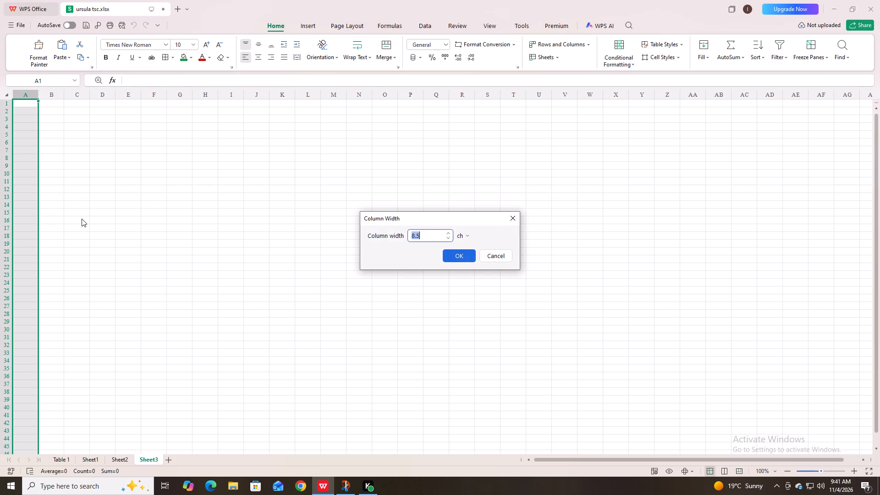
{"action": "key", "text": "3"}
{"action": "key", "text": "Return"}
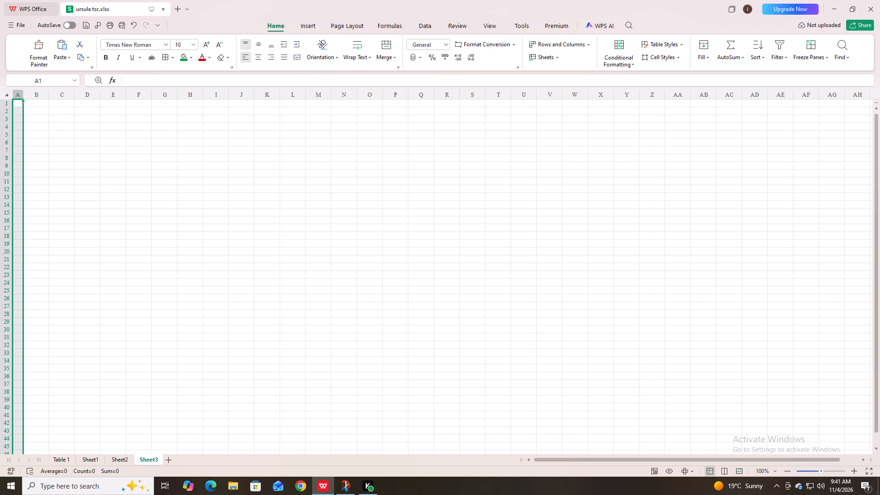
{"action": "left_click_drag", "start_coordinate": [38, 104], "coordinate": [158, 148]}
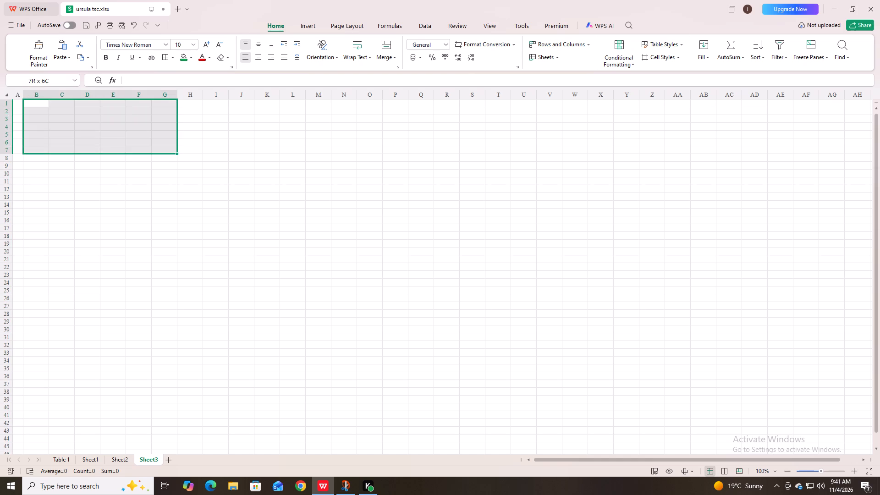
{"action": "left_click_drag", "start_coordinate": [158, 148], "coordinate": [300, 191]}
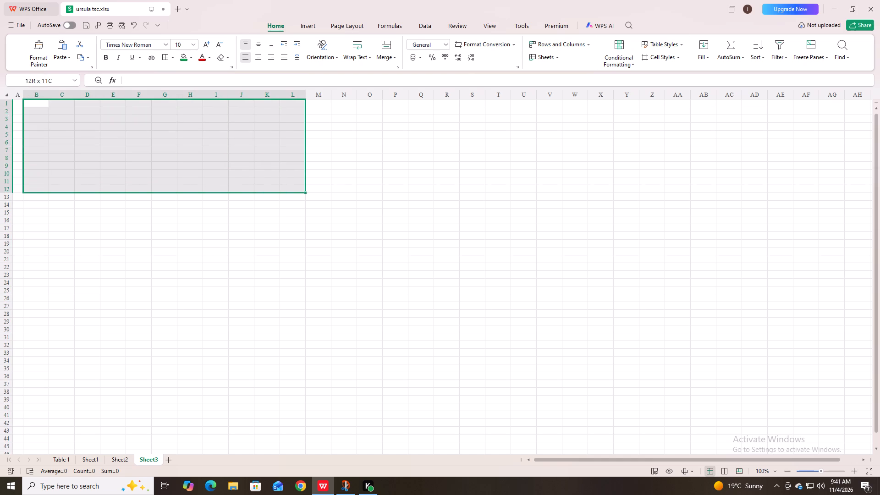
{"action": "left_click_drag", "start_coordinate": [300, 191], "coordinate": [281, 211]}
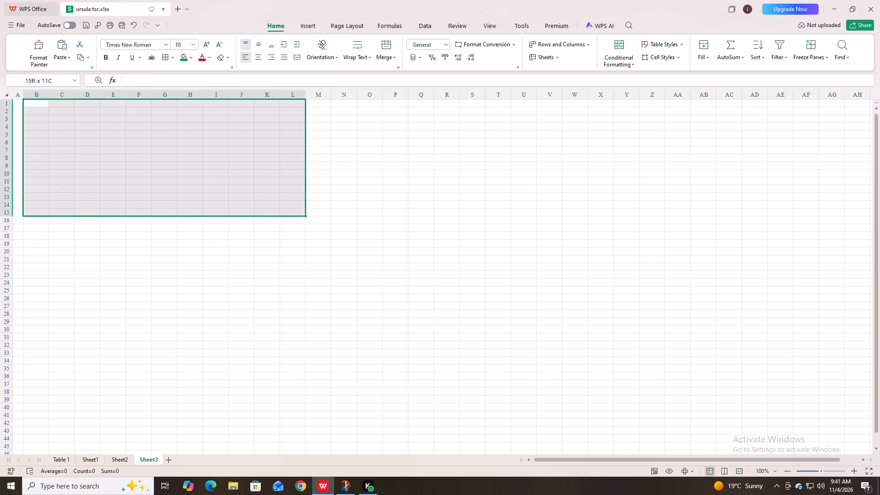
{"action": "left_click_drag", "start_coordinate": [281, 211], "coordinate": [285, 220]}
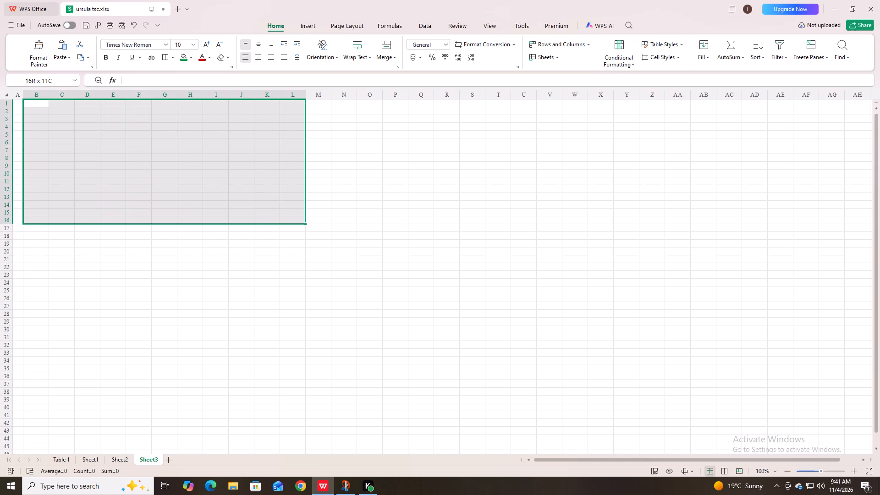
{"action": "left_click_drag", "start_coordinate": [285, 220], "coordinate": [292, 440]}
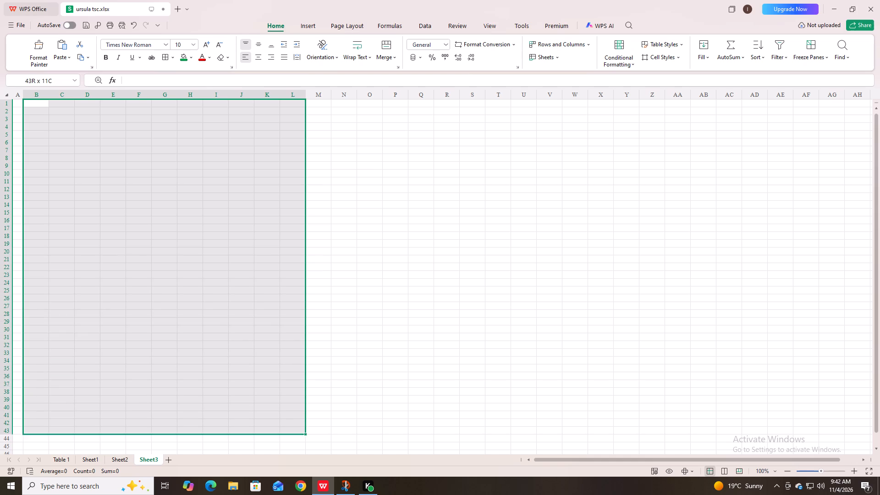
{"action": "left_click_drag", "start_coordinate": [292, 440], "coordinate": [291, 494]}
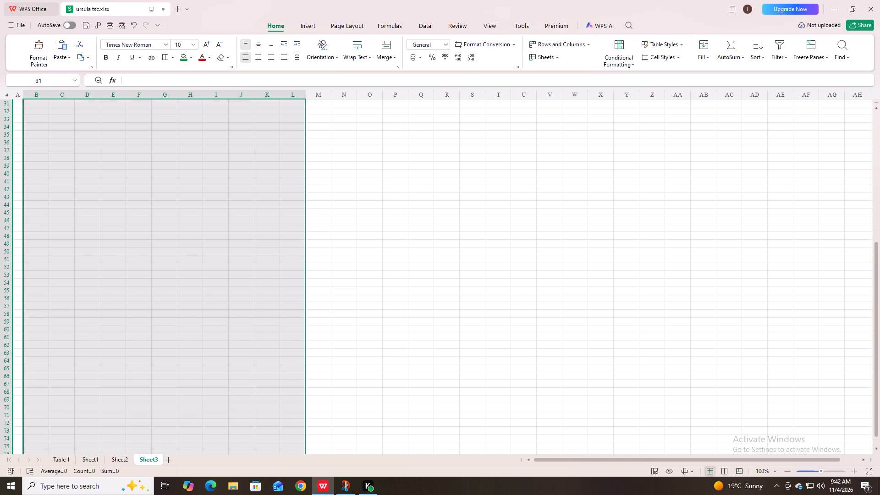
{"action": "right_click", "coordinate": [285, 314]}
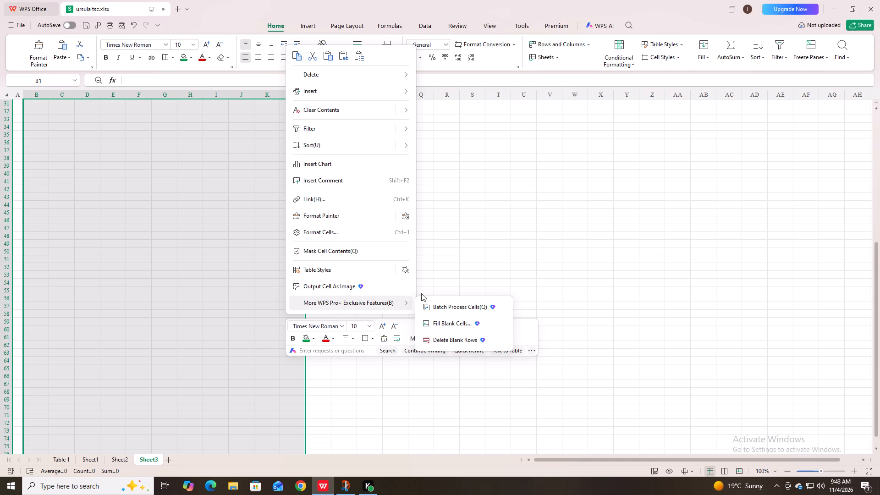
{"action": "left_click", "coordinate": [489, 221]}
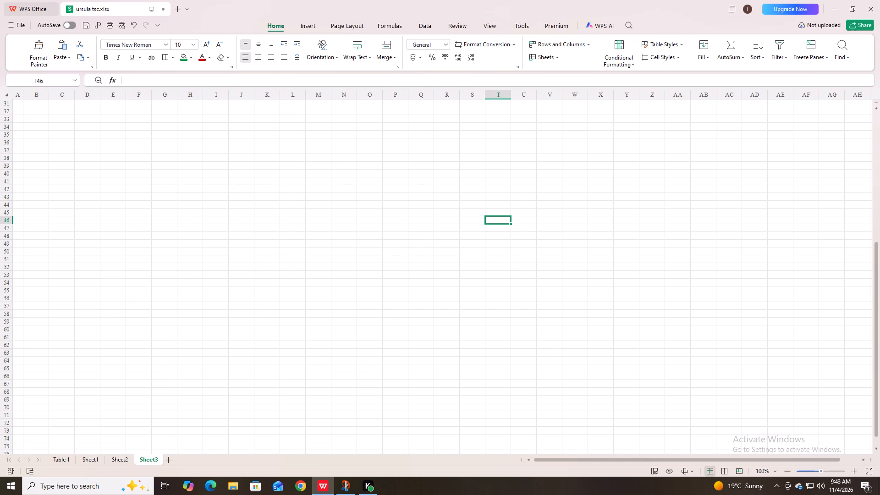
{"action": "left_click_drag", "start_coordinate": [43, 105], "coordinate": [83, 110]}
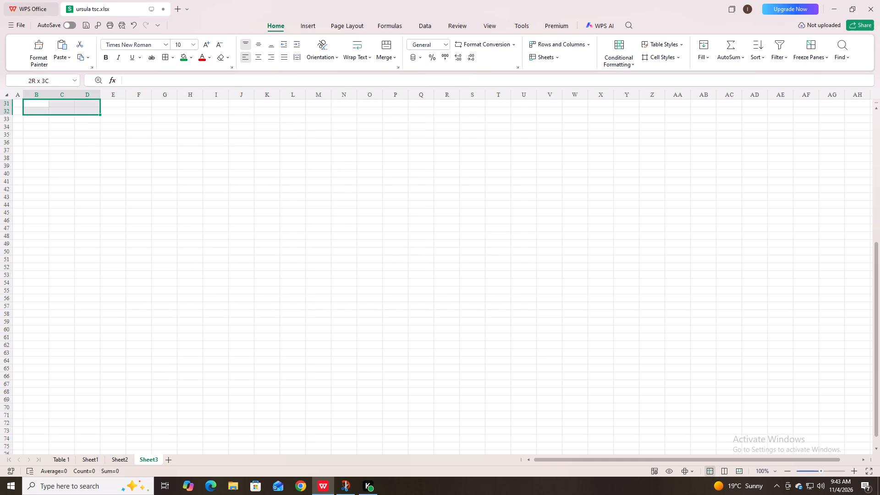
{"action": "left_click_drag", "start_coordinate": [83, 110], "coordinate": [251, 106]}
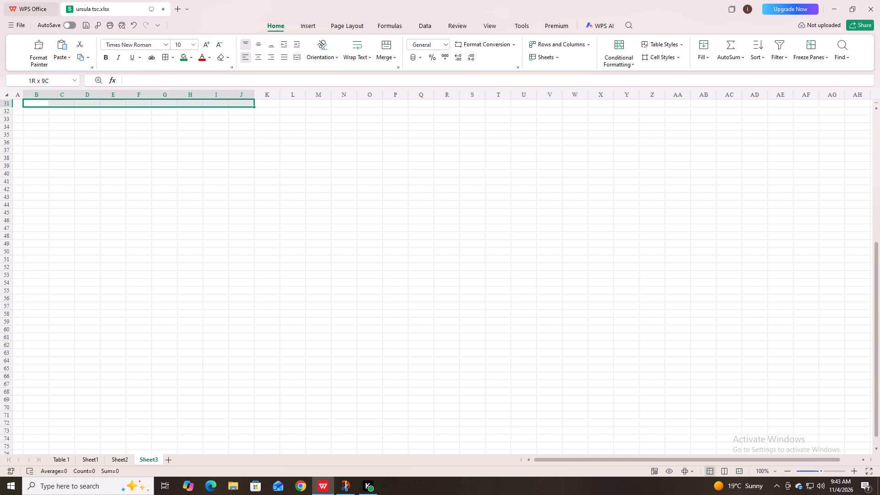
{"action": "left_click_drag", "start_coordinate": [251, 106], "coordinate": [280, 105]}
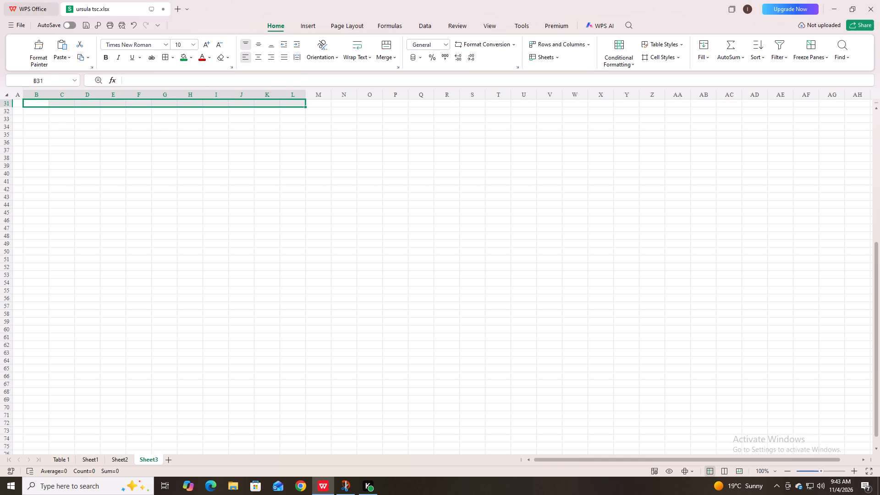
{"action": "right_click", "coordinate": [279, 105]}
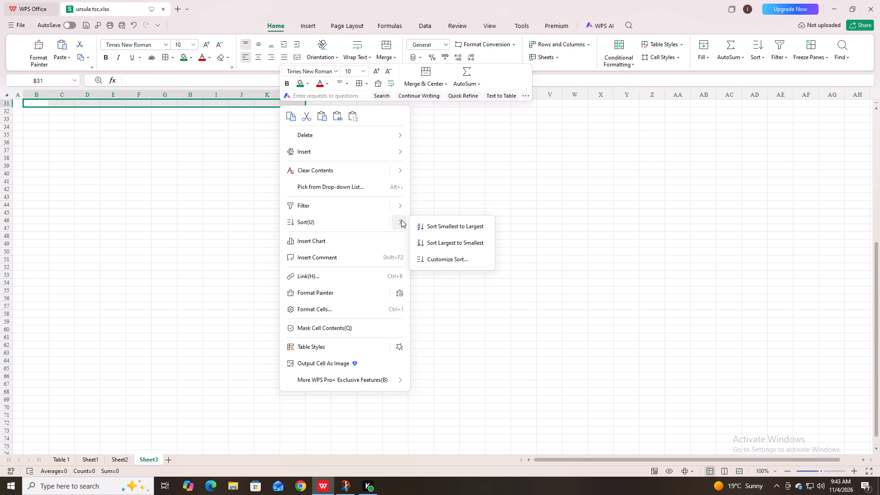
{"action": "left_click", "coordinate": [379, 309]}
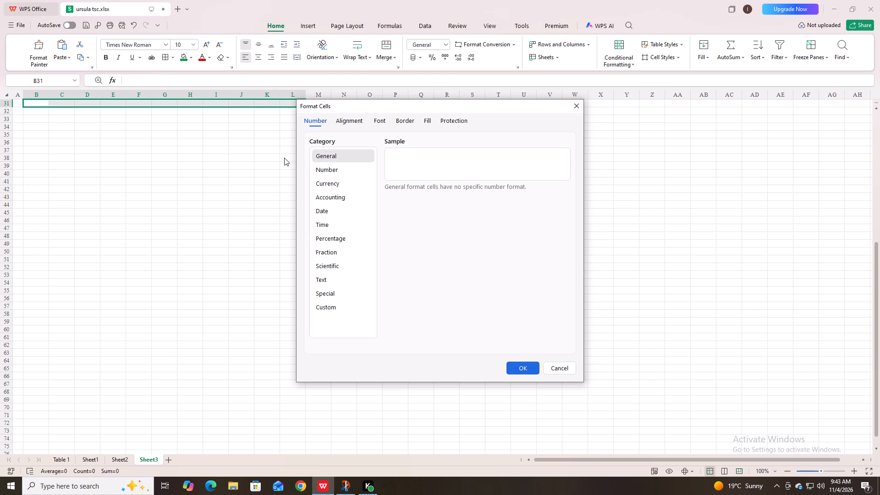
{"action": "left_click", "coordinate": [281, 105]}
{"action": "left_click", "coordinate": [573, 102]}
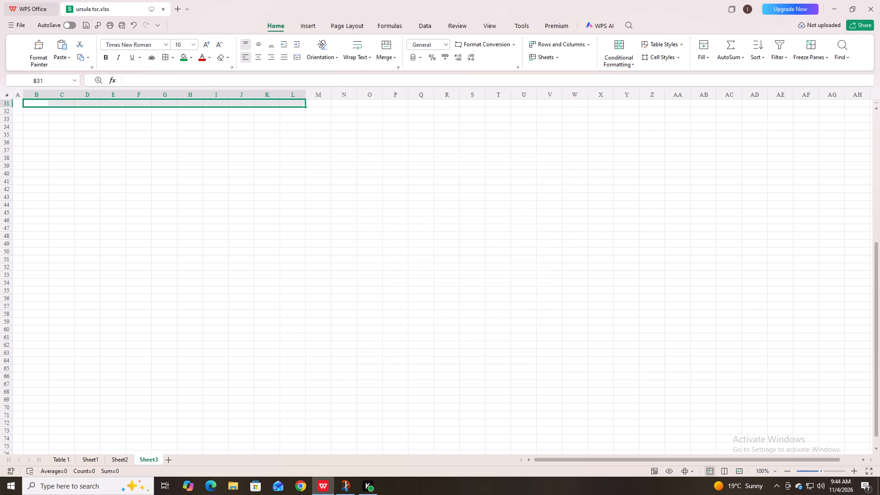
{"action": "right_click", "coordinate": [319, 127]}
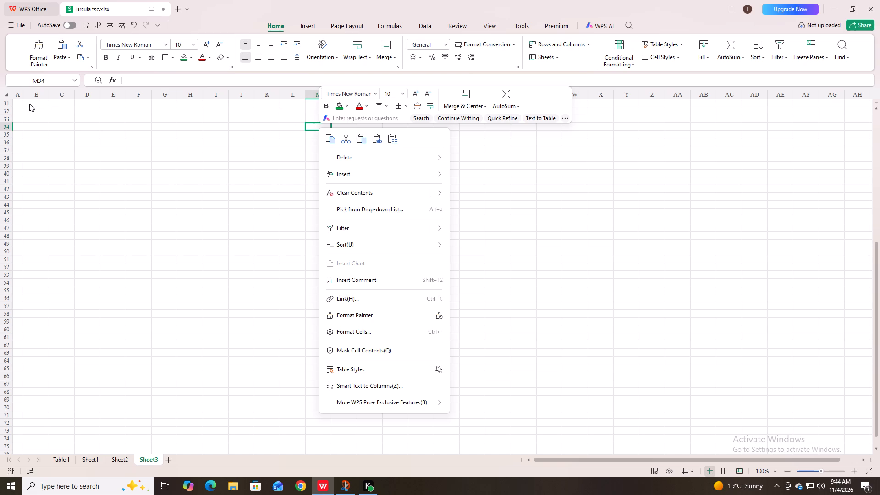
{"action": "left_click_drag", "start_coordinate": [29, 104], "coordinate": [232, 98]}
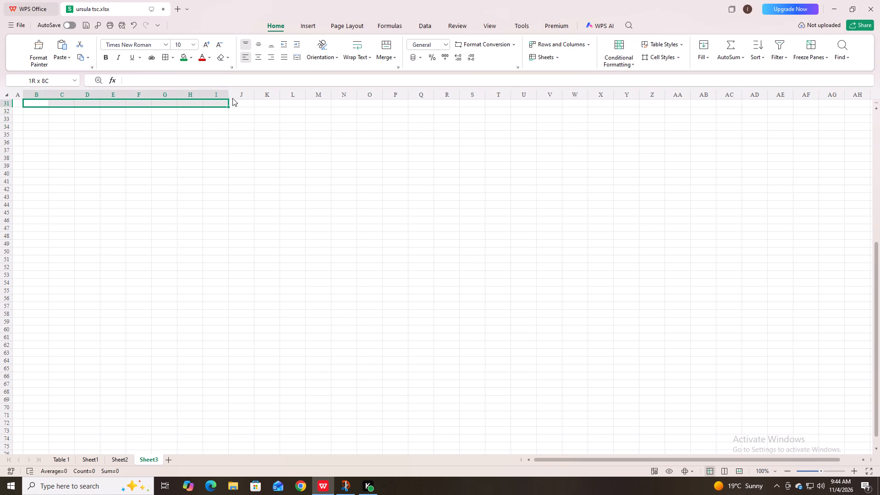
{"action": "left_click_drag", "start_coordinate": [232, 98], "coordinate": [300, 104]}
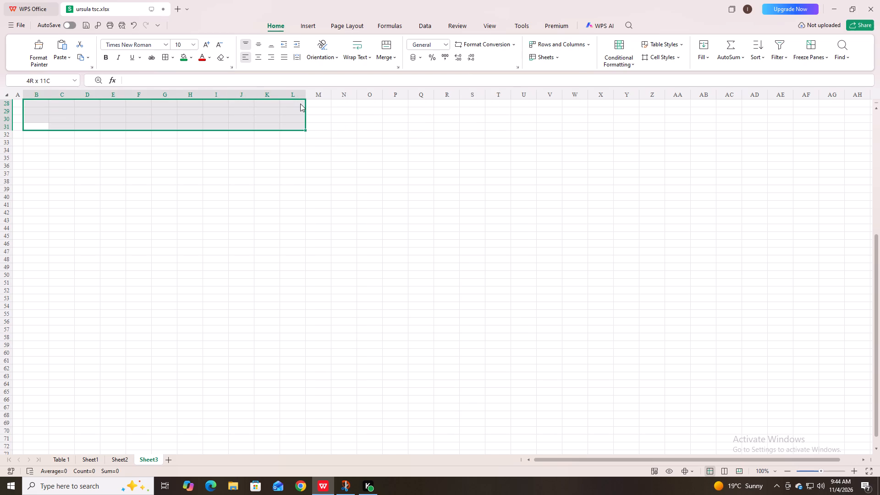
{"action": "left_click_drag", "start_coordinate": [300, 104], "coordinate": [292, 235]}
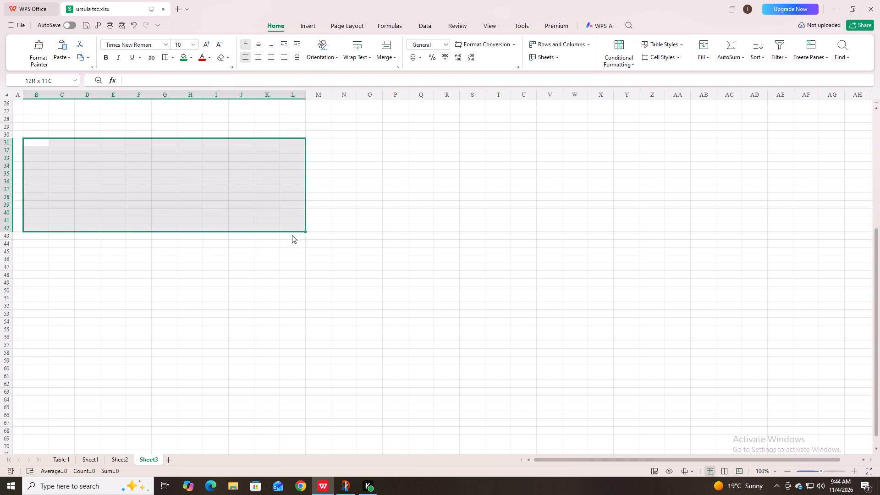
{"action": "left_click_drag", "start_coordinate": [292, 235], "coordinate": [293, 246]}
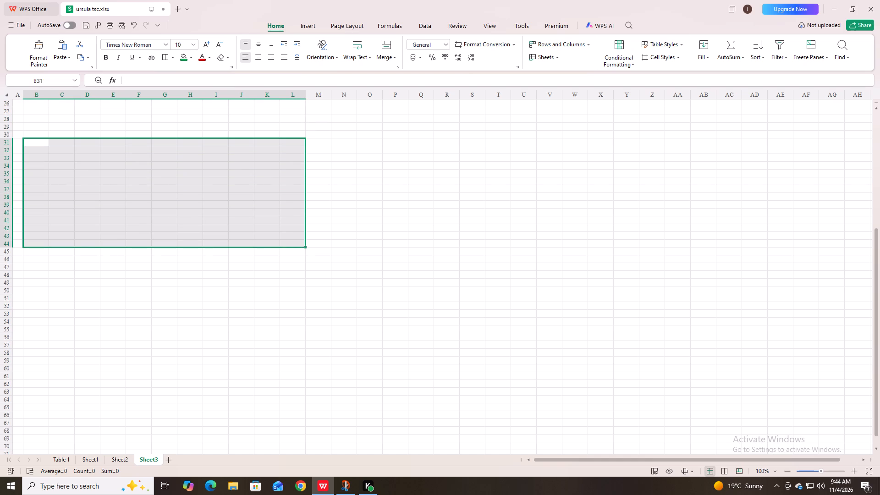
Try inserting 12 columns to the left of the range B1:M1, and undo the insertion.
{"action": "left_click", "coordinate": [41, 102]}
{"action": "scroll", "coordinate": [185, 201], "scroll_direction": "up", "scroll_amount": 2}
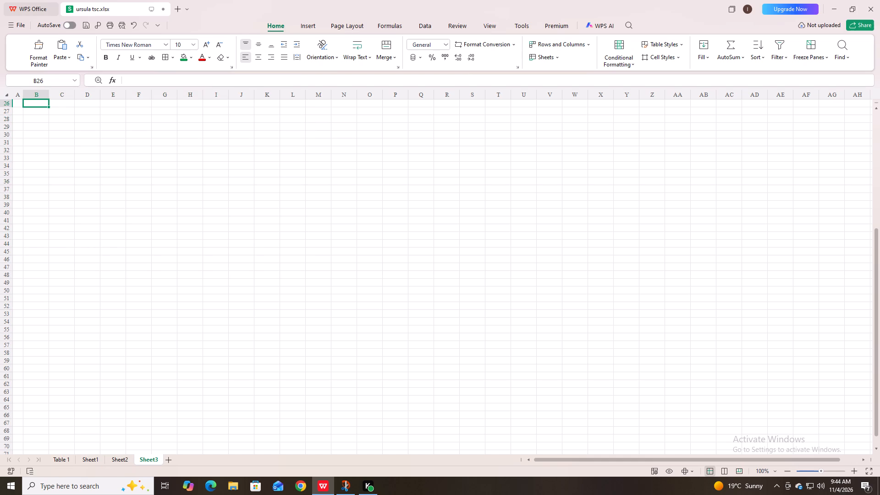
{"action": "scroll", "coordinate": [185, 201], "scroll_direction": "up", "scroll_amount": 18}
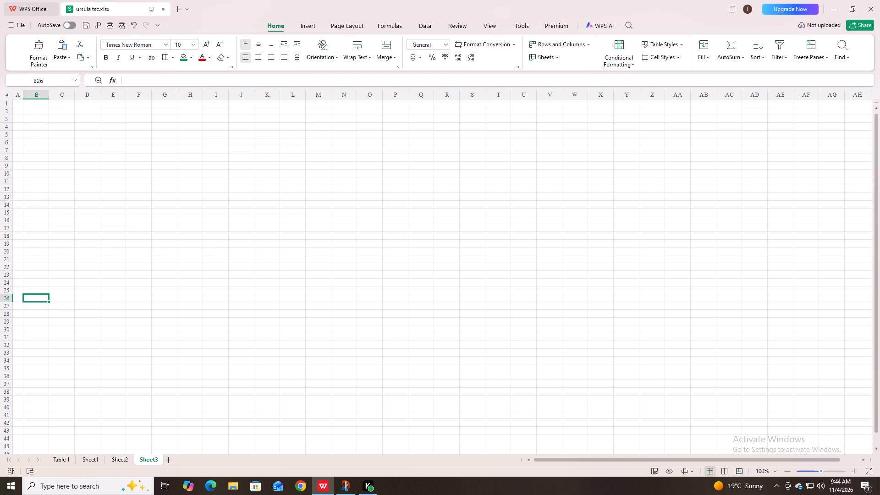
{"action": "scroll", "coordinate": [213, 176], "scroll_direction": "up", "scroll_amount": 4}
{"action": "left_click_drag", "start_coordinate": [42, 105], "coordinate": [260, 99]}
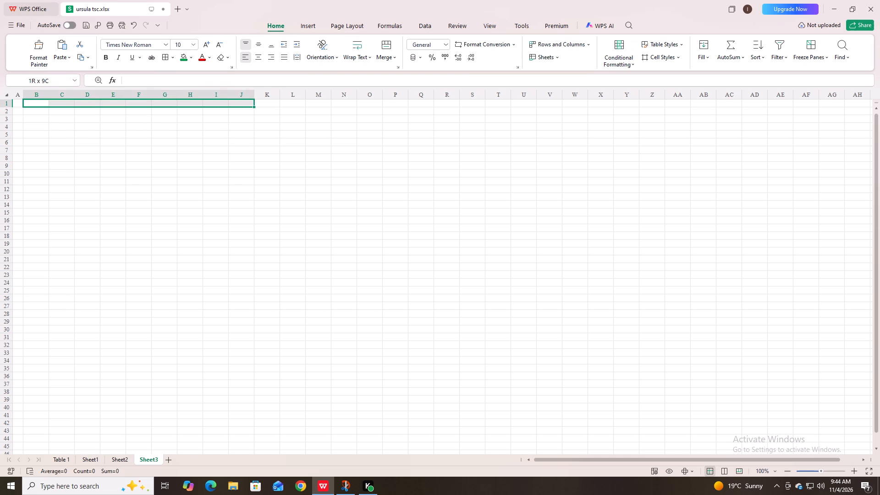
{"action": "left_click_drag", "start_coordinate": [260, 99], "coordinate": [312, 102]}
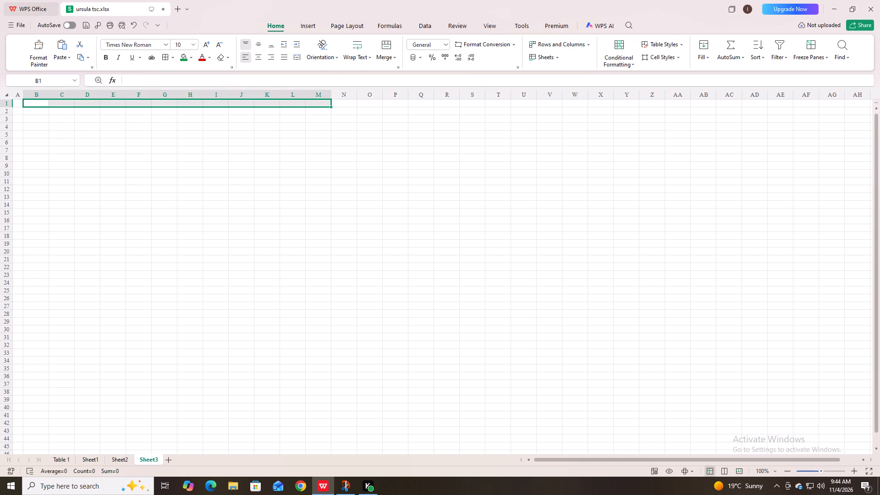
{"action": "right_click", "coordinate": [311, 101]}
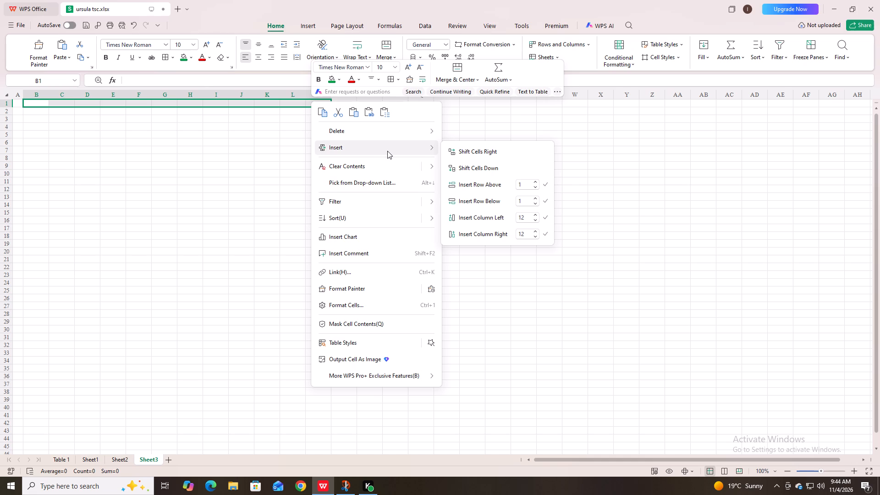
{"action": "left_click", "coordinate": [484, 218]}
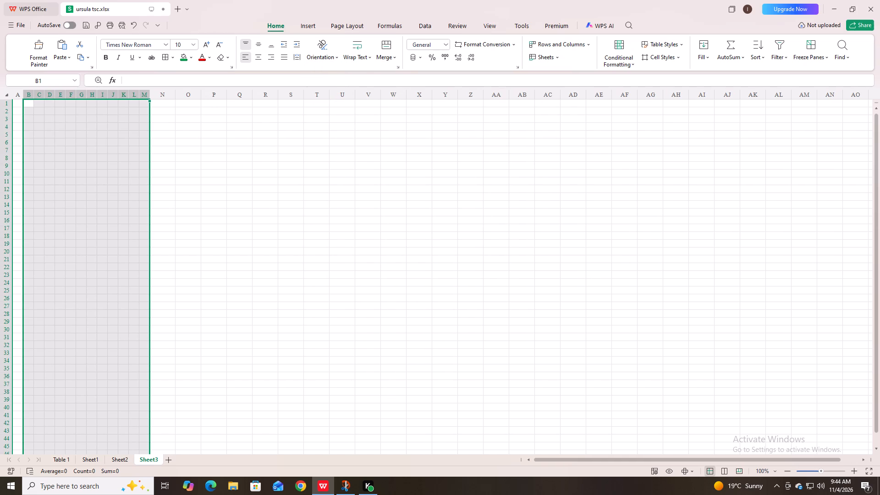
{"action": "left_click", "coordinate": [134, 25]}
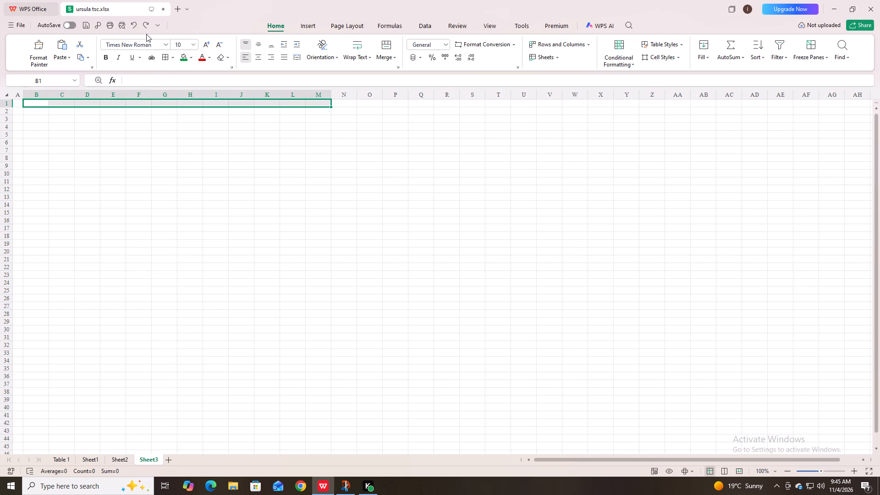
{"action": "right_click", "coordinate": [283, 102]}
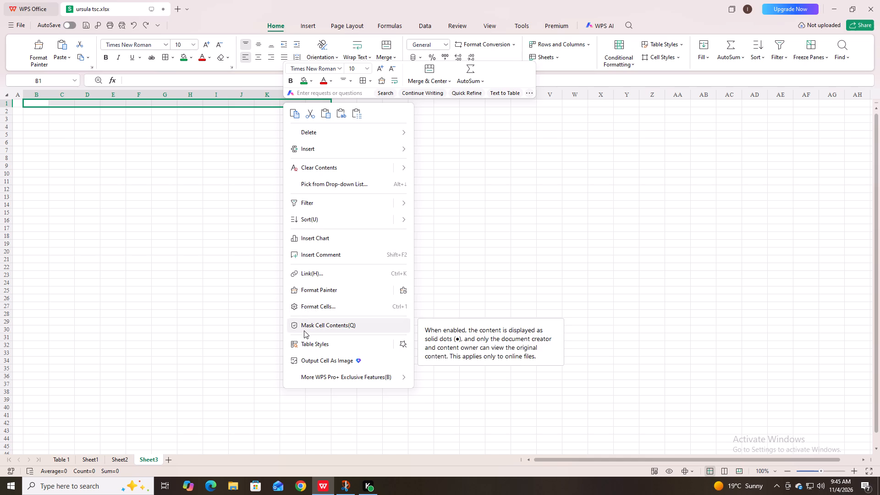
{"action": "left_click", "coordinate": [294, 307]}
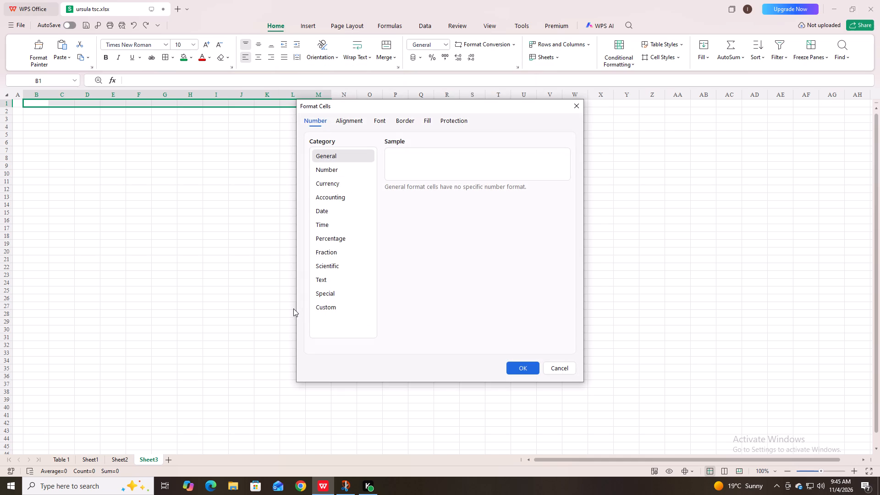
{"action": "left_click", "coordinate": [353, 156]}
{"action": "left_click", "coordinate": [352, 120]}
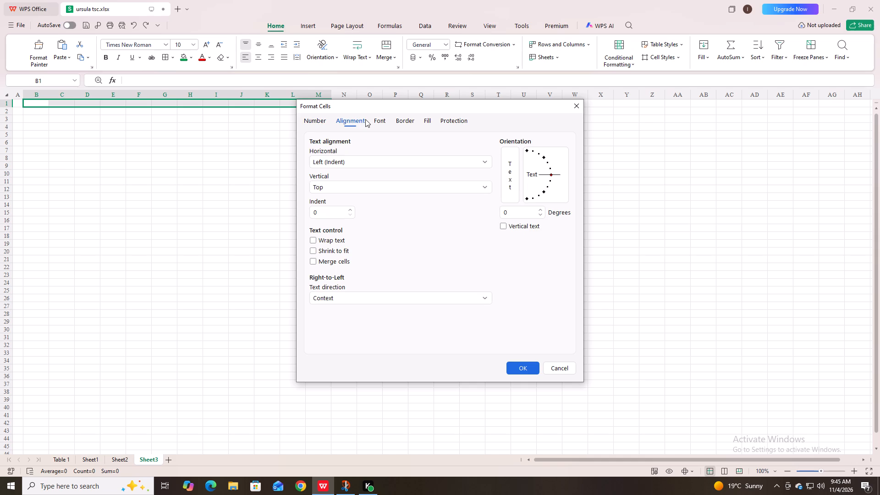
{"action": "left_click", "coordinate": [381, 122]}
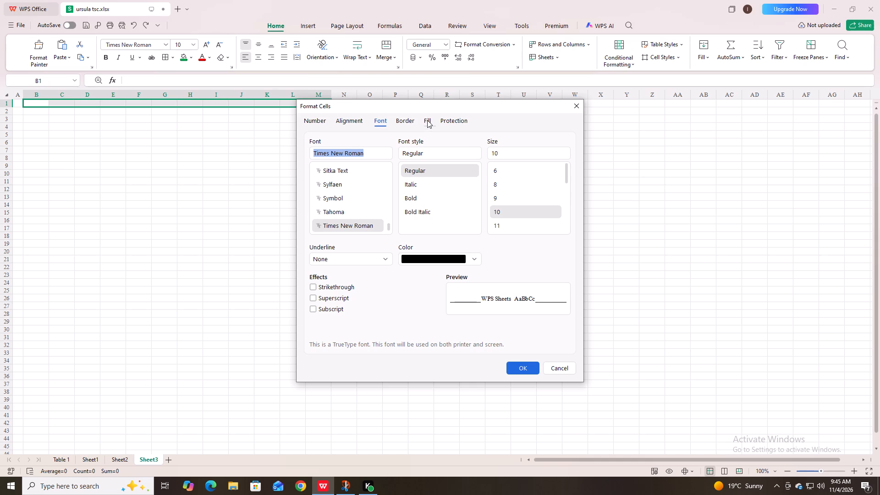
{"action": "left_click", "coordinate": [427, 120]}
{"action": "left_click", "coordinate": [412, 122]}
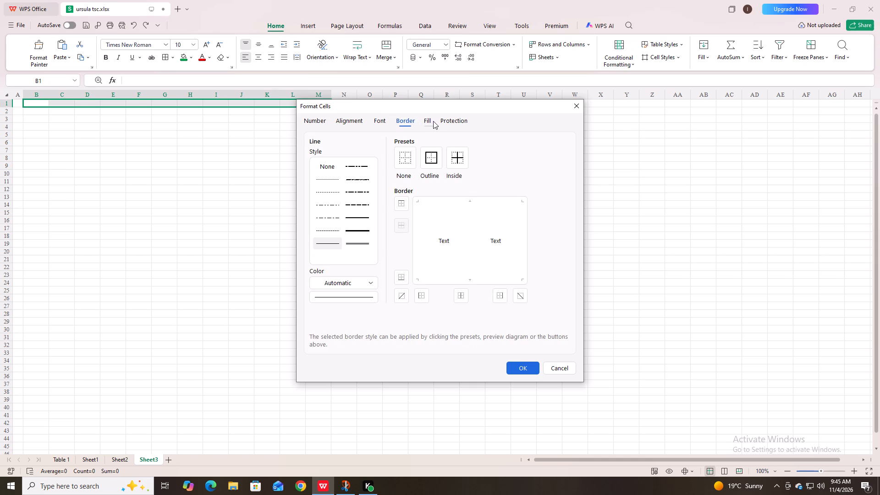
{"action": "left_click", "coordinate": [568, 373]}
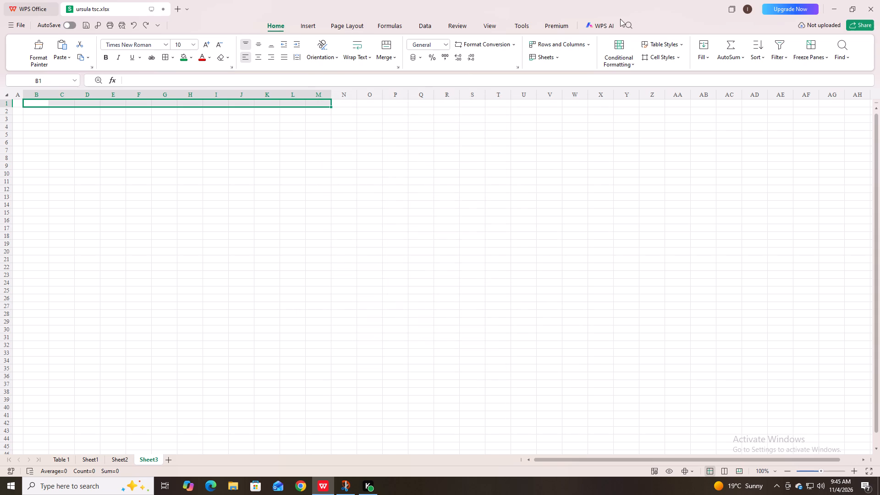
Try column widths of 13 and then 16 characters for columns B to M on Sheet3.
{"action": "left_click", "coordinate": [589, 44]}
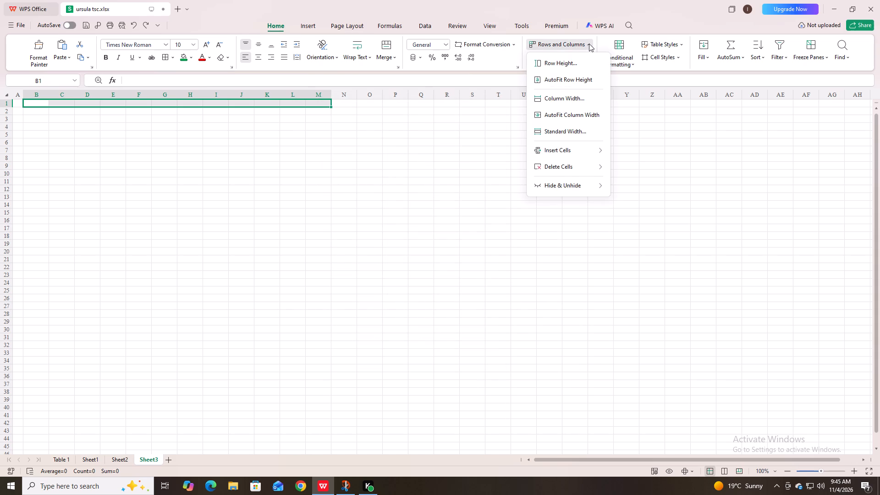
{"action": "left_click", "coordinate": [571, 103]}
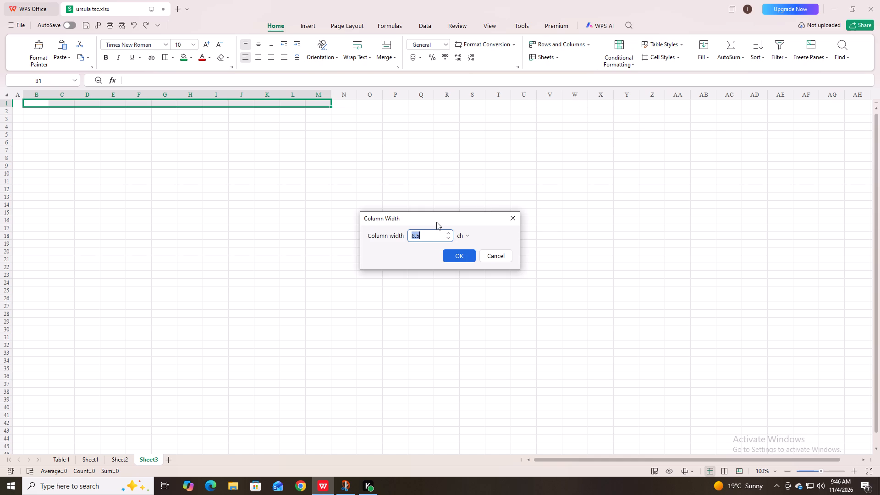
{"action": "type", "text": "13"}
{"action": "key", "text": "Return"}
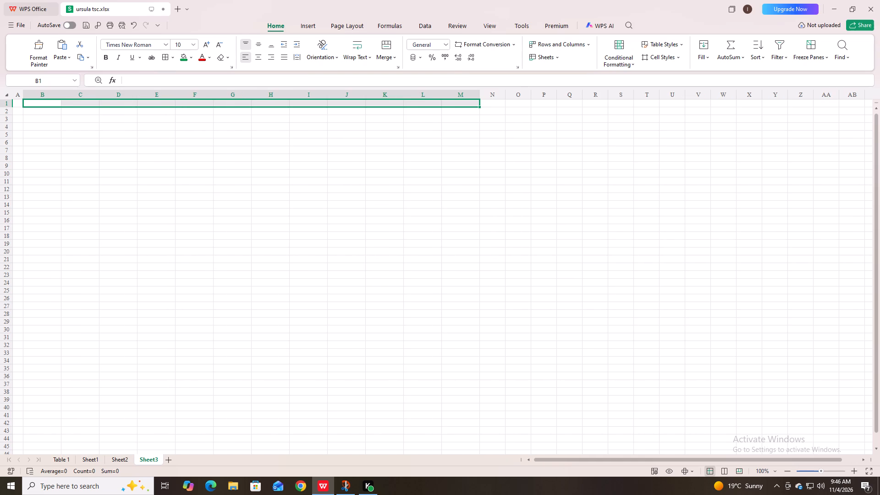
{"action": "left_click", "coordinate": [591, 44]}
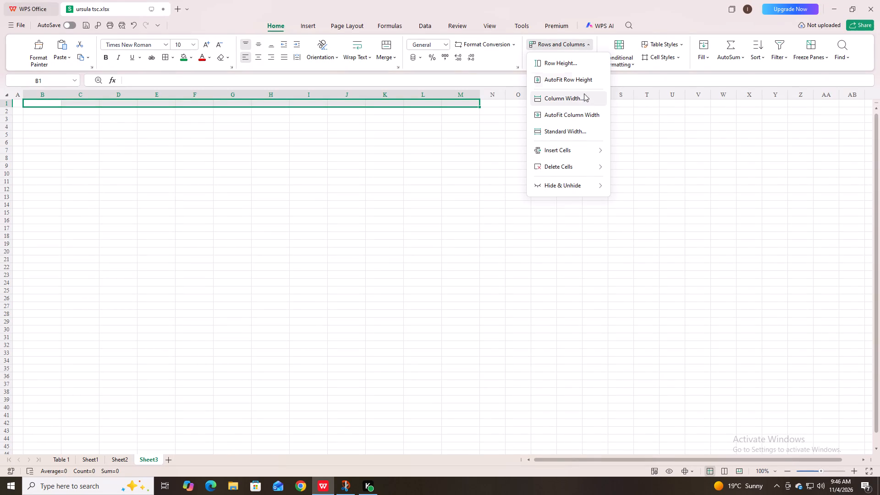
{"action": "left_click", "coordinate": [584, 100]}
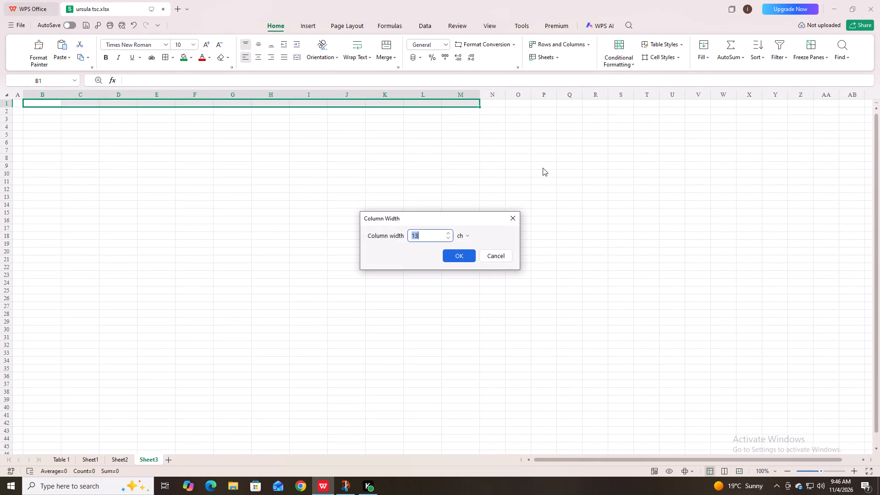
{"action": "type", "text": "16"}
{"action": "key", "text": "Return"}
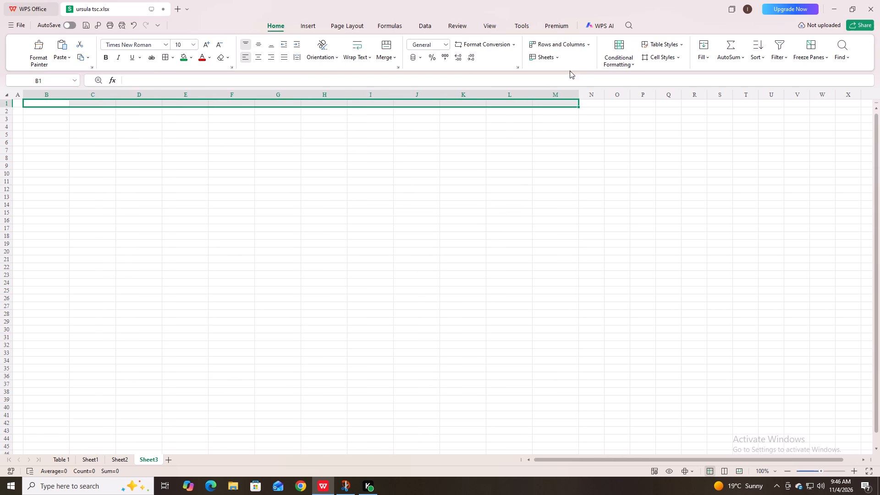
Set the width of columns B to M on Sheet3 to 20 characters.
{"action": "left_click", "coordinate": [589, 46]}
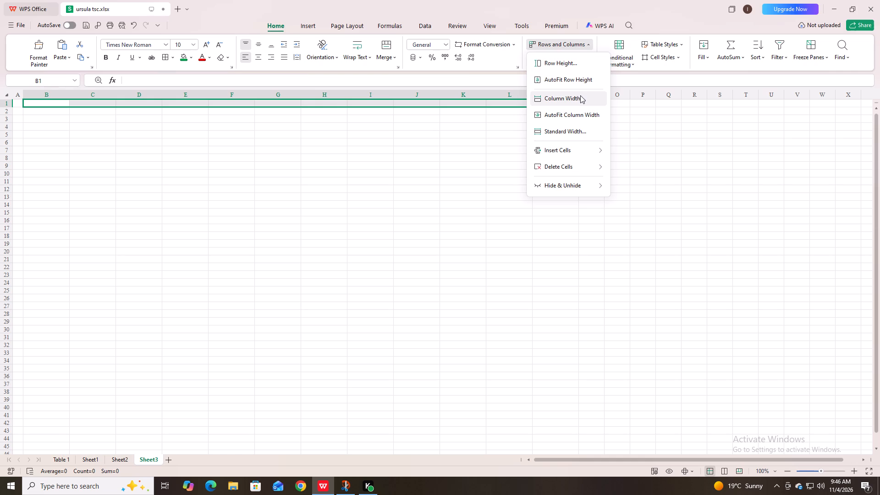
{"action": "left_click", "coordinate": [580, 96]}
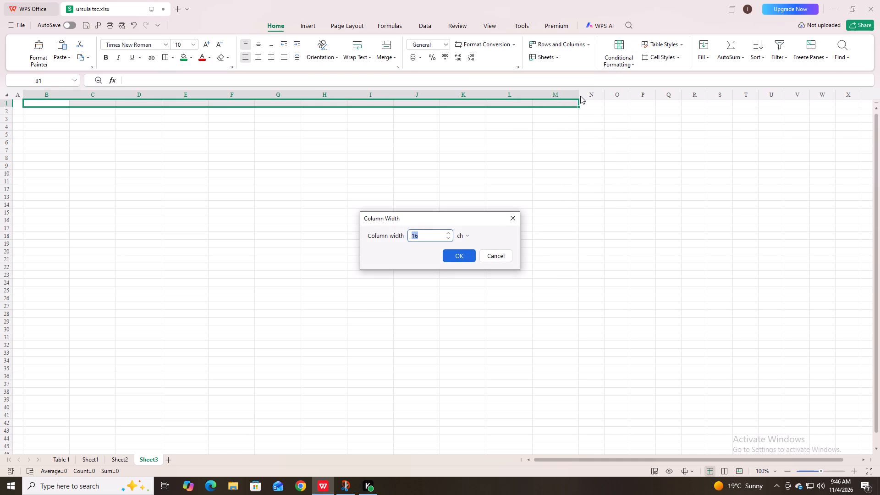
{"action": "key", "text": "2"}
{"action": "key", "text": "0"}
{"action": "key", "text": "Return"}
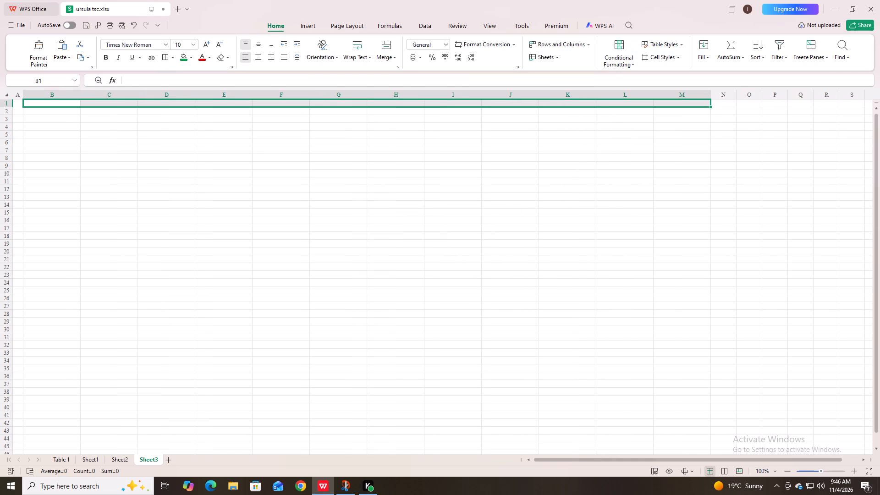
{"action": "scroll", "coordinate": [99, 146], "scroll_direction": "up", "scroll_amount": 6}
Enter the labels LOAN AMMOUNT in cell B2 and RATE in cell B3 of Sheet3.
{"action": "left_click", "coordinate": [55, 115]}
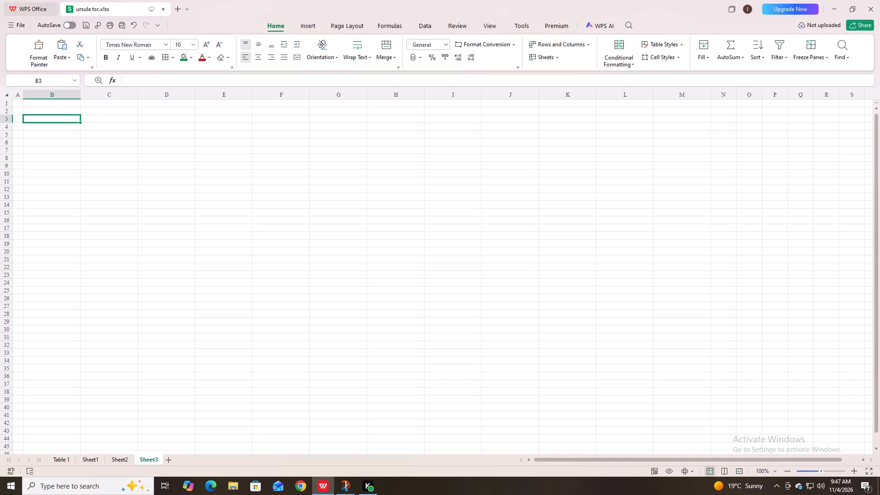
{"action": "left_click", "coordinate": [49, 110]}
{"action": "key", "text": "l"}
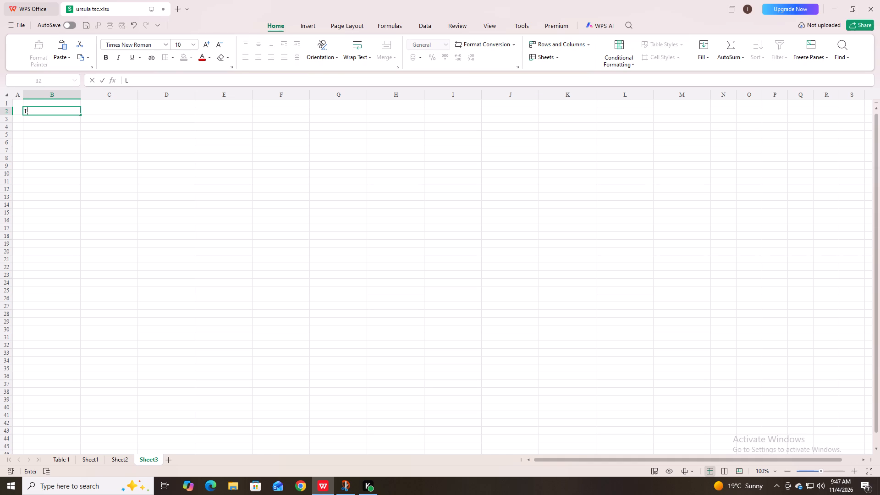
{"action": "key", "text": "o"}
{"action": "key", "text": "a"}
{"action": "type", "text": "N A"}
{"action": "type", "text": "MMOU"}
{"action": "type", "text": "NT"}
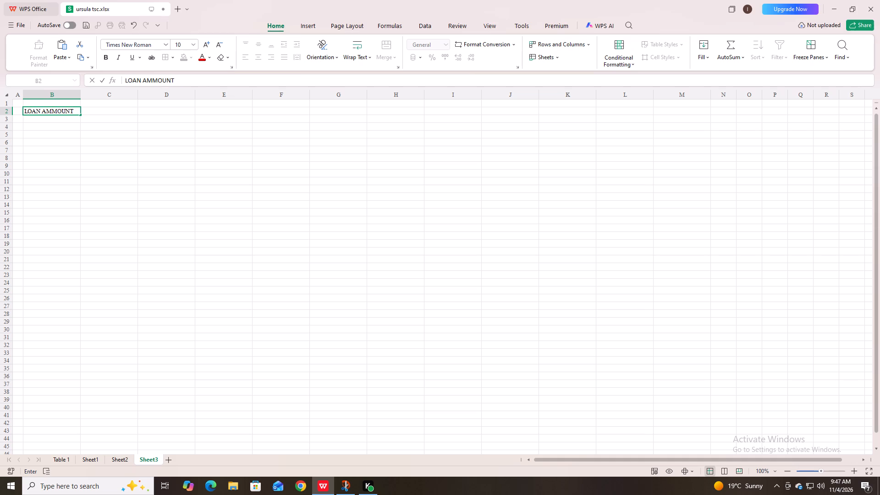
{"action": "left_click", "coordinate": [66, 121]}
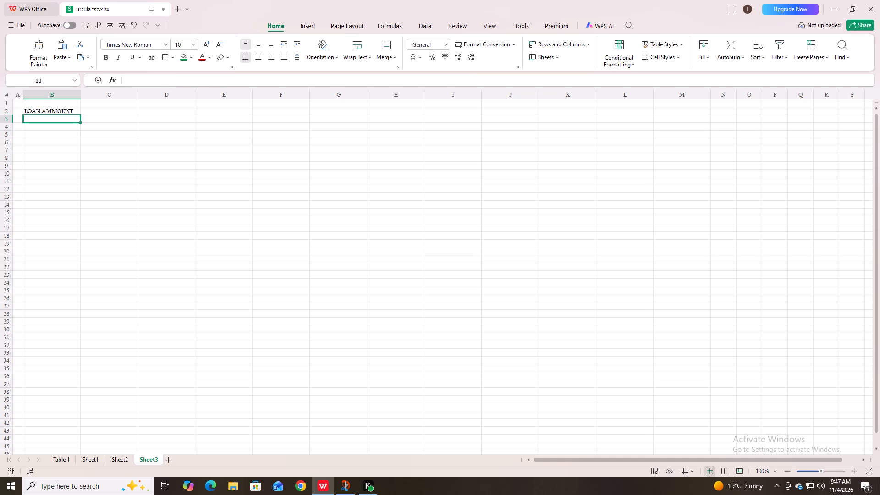
{"action": "type", "text": "RA"}
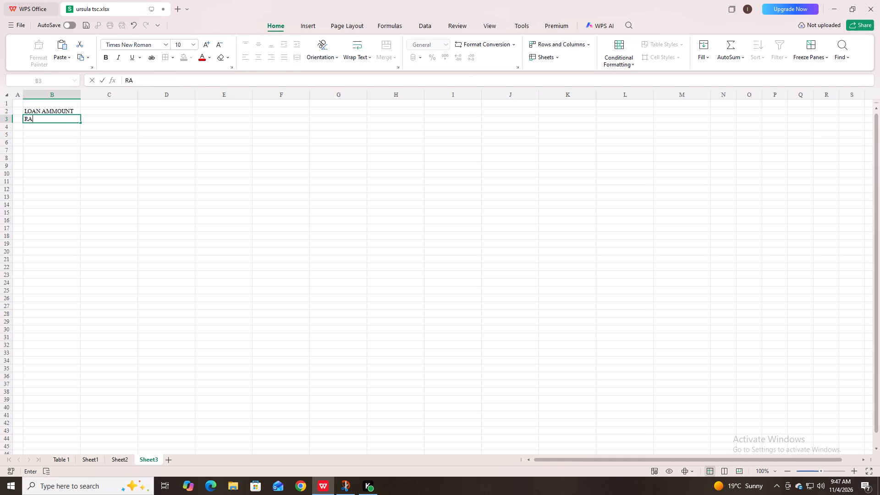
{"action": "type", "text": "TE"}
{"action": "key", "text": "Down"}
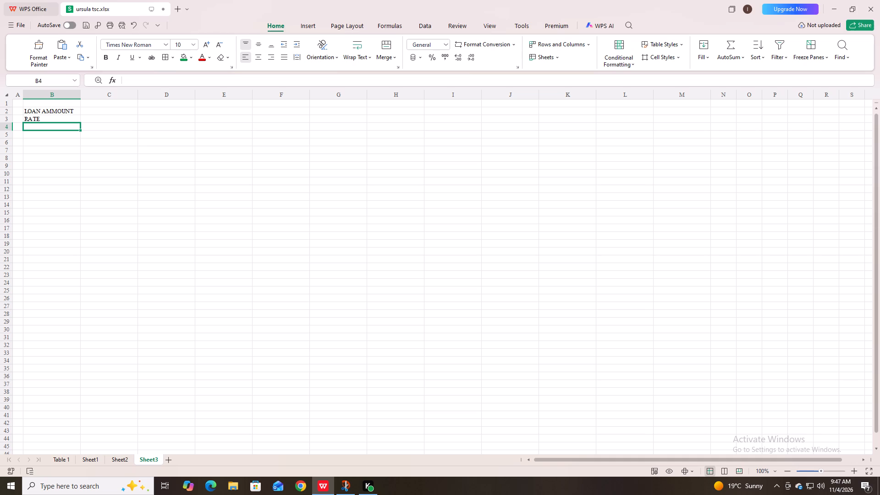
Enter the label PERIODS(YRS) in cell B4, below RATE.
{"action": "type", "text": "PER"}
{"action": "key", "text": "i"}
{"action": "key", "text": "o"}
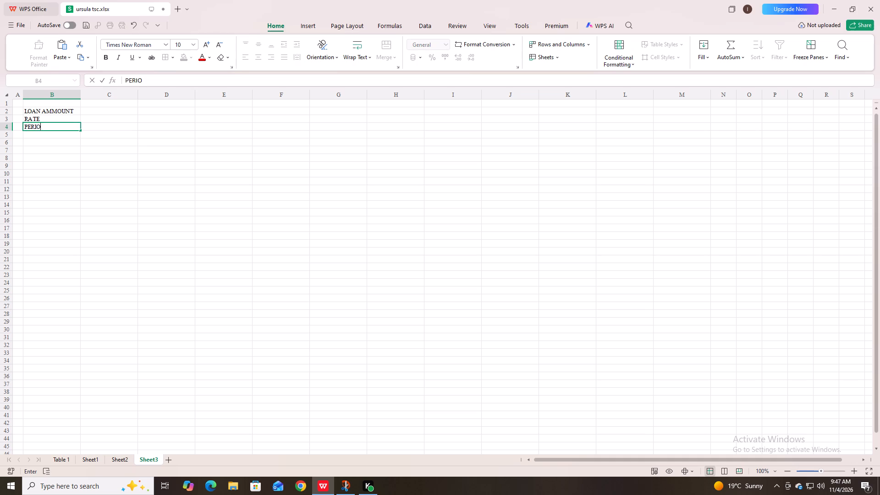
{"action": "type", "text": "DS"}
{"action": "key", "text": "shift+parenleft"}
{"action": "key", "text": "y"}
{"action": "type", "text": "RS"}
{"action": "key", "text": "shift+parenright"}
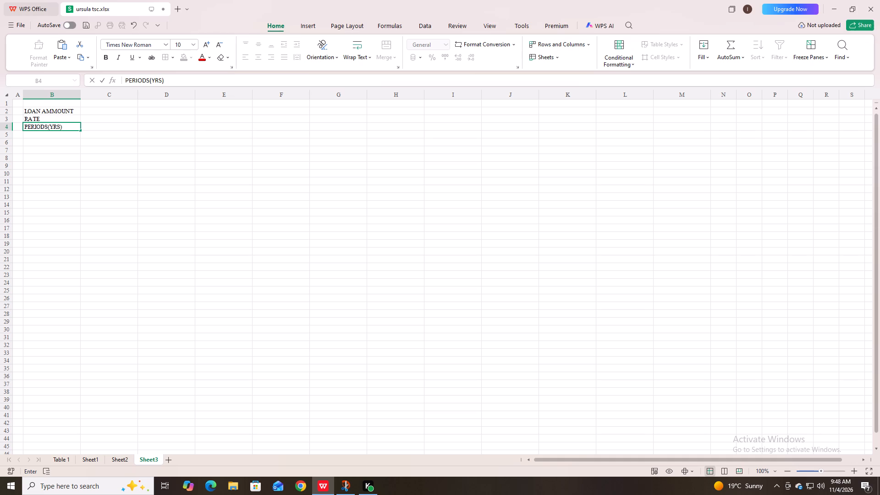
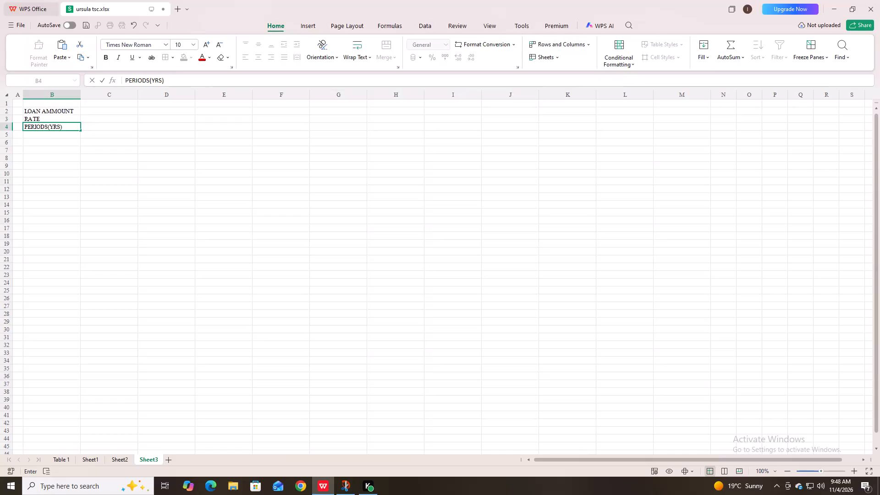
Enter the label PERIODS(MONTHS) in cell B5, below PERIODS(YRS).
{"action": "left_click", "coordinate": [60, 135]}
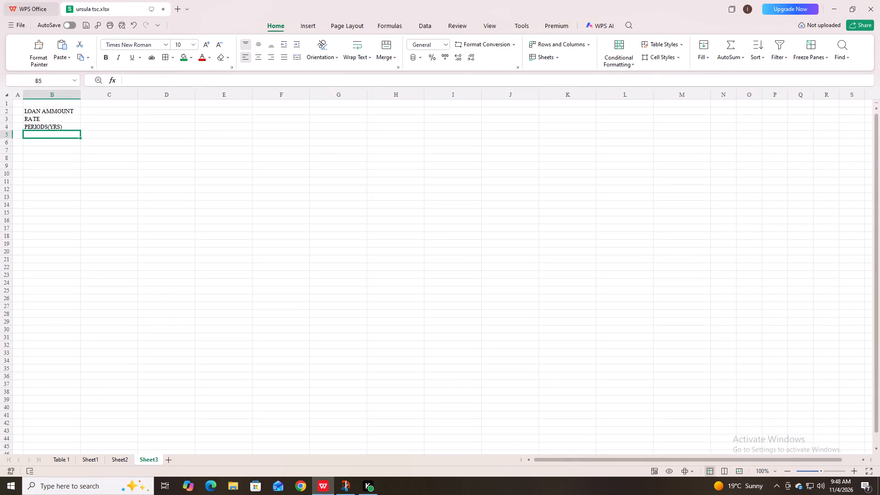
{"action": "type", "text": "PER"}
{"action": "type", "text": "IO"}
{"action": "key", "text": "d"}
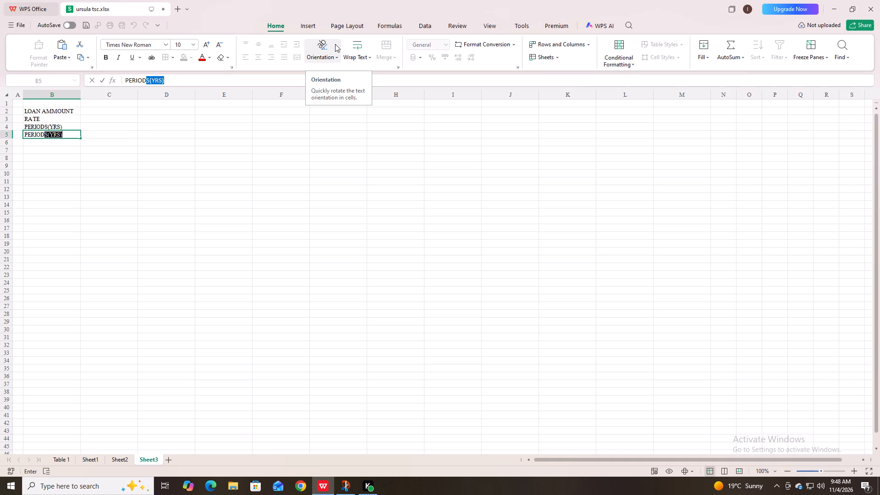
{"action": "key", "text": "shift+asterisk"}
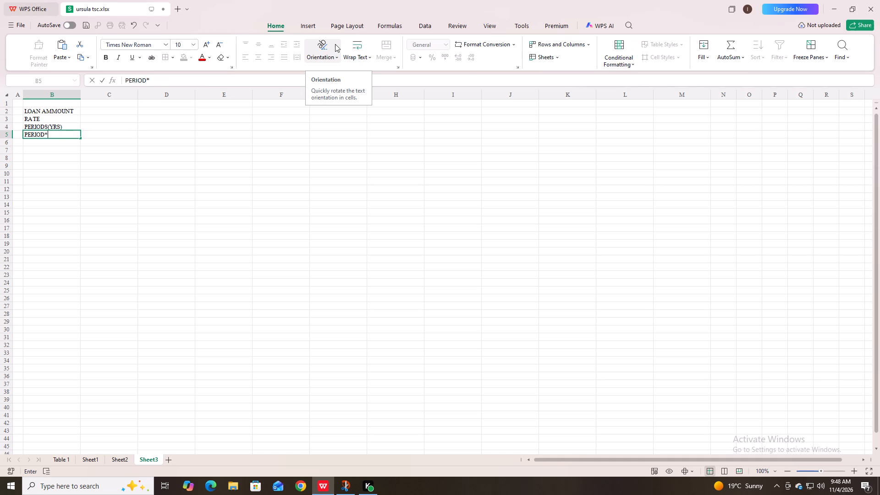
{"action": "key", "text": "BackSpace"}
{"action": "key", "text": "s"}
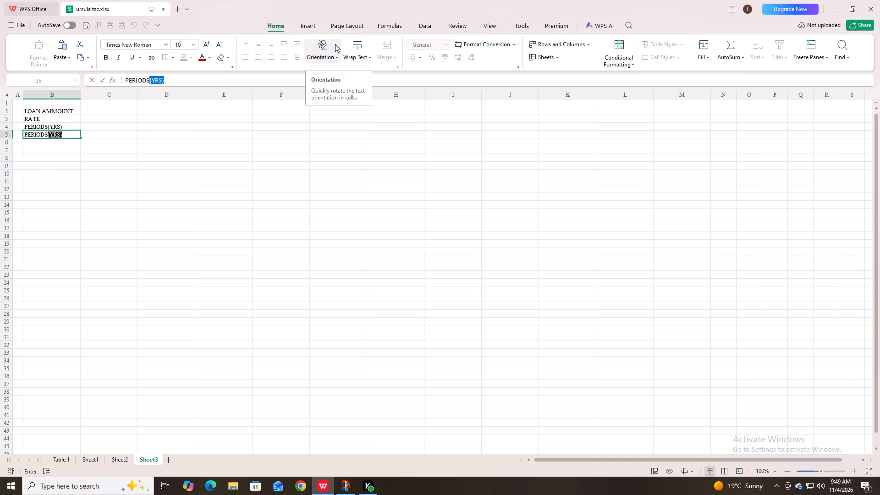
{"action": "key", "text": "shift+parenleft"}
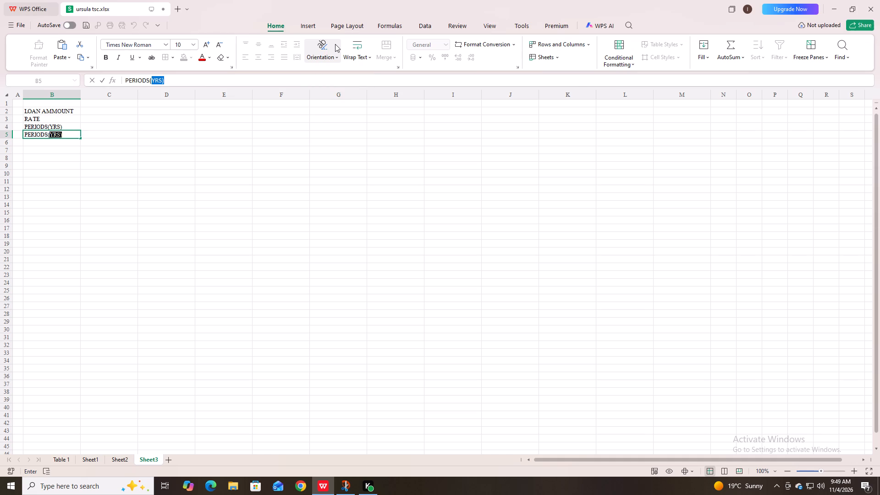
{"action": "type", "text": "MON"}
{"action": "type", "text": "THS"}
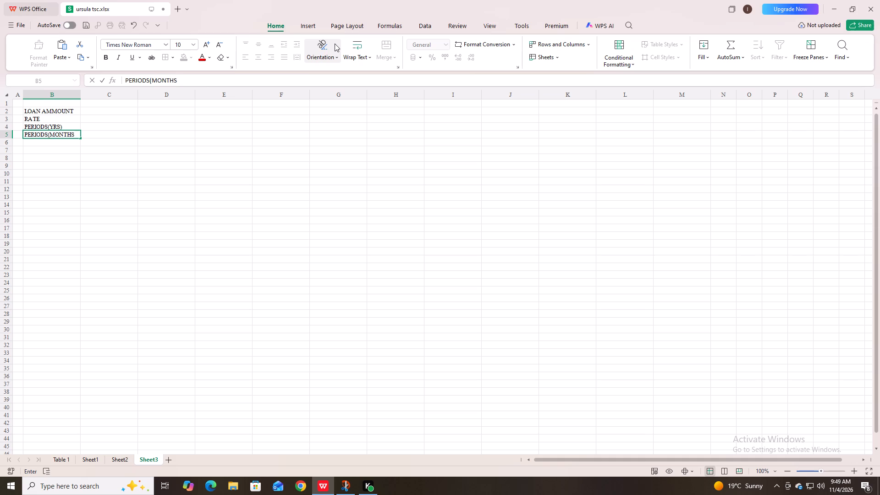
{"action": "key", "text": "shift+parenright"}
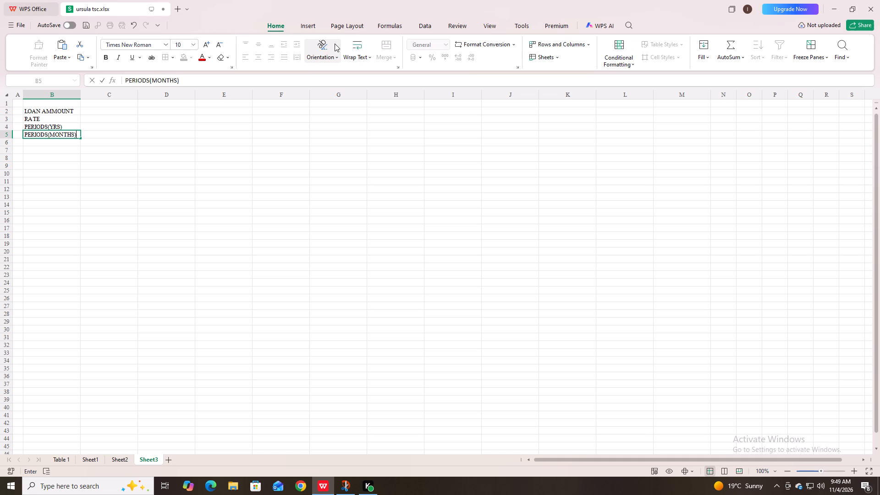
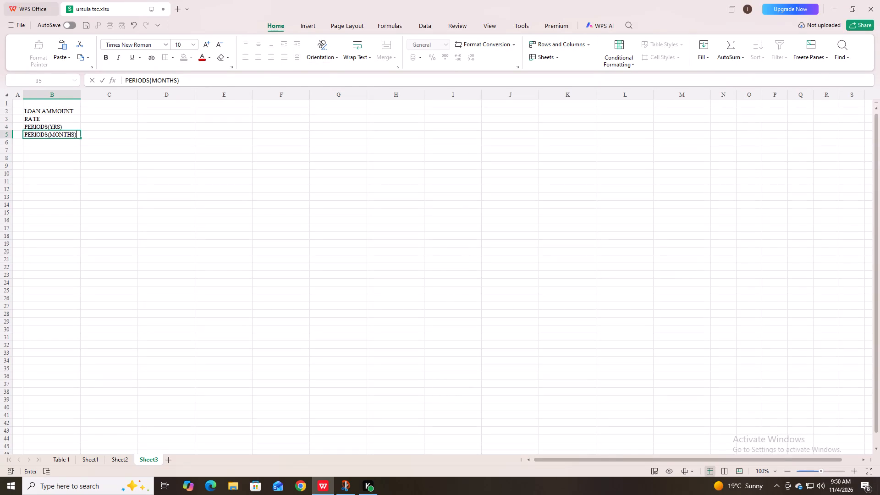
Enter the label MONTHS in cell B6, directly below PERIODS(MONTHS).
{"action": "left_click", "coordinate": [76, 145]}
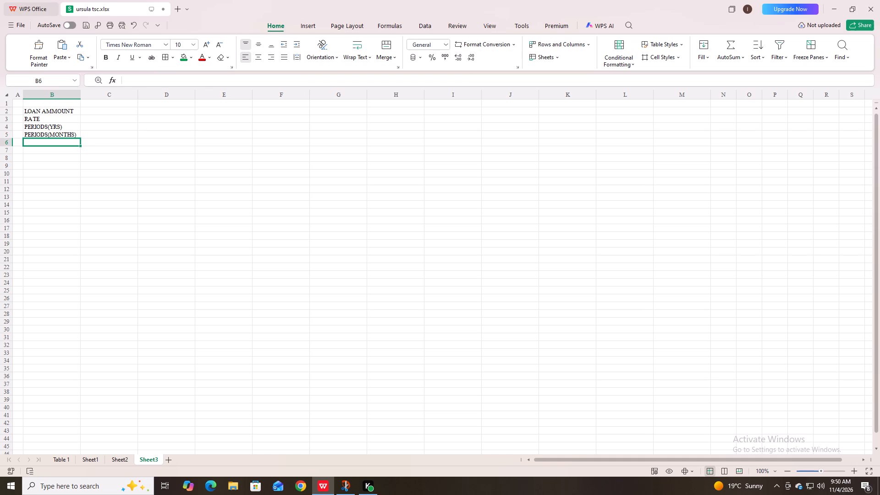
{"action": "type", "text": "MONTHS"}
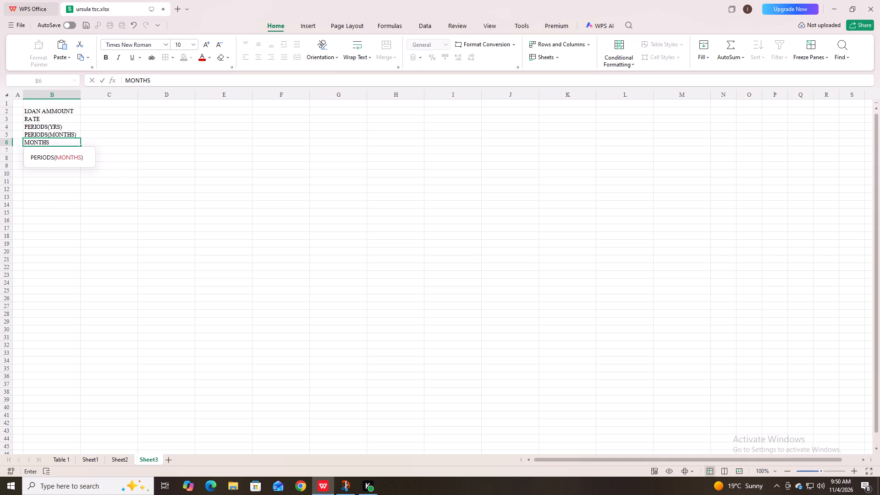
{"action": "key", "text": "Return"}
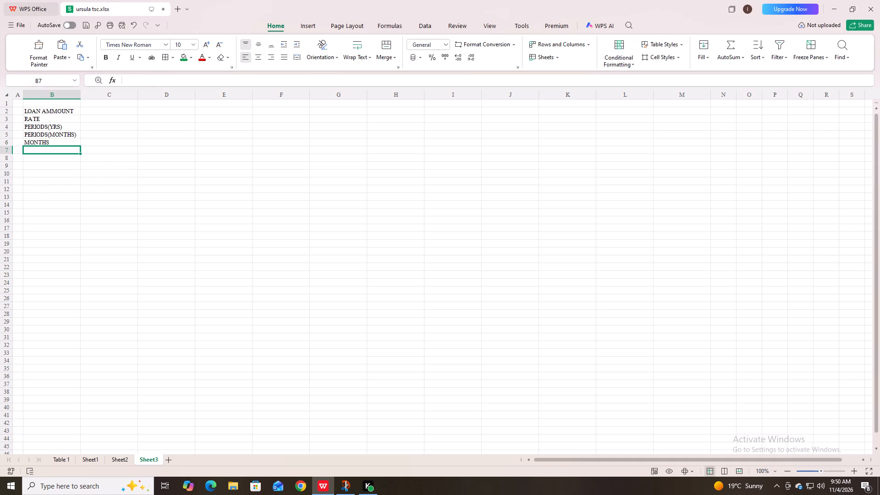
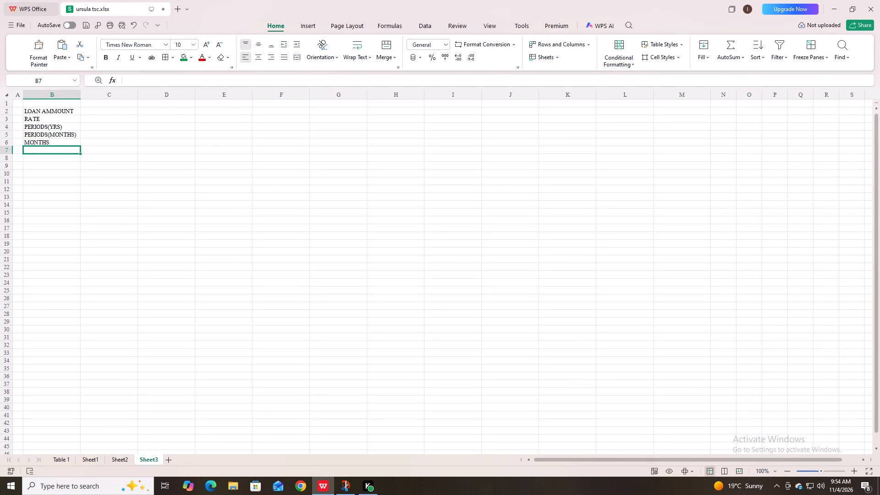
Fill the input cells C2 to C6, beside the loan labels, with the standard yellow colour.
{"action": "left_click_drag", "start_coordinate": [102, 111], "coordinate": [105, 128]}
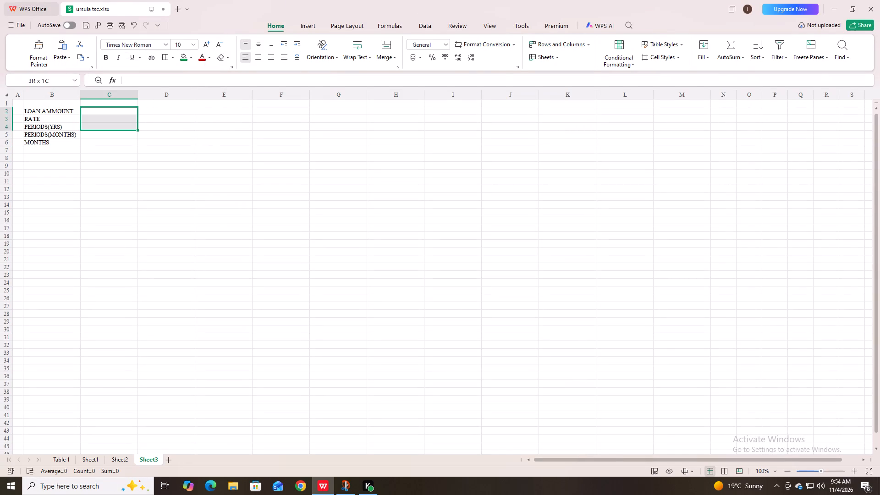
{"action": "left_click_drag", "start_coordinate": [105, 128], "coordinate": [109, 140]}
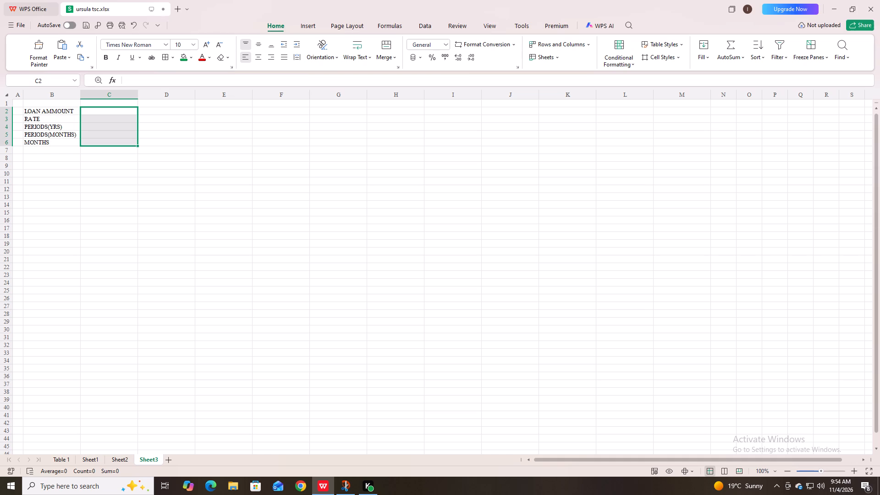
{"action": "left_click", "coordinate": [191, 57]}
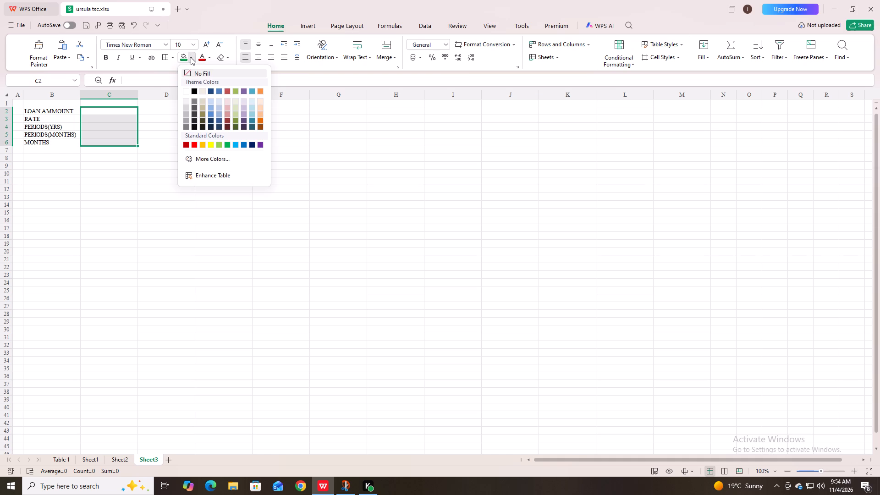
{"action": "left_click", "coordinate": [210, 145]}
Enter 500000 as the loan amount in cell C2.
{"action": "left_click", "coordinate": [124, 114]}
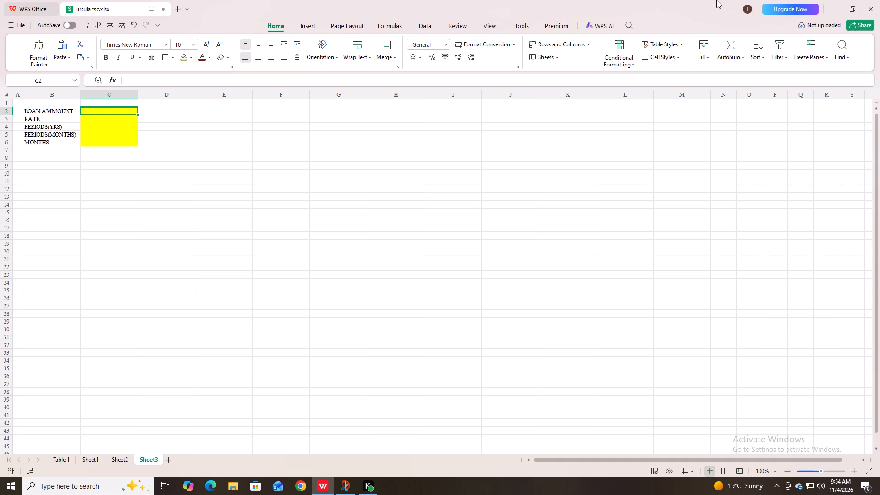
{"action": "key", "text": "5"}
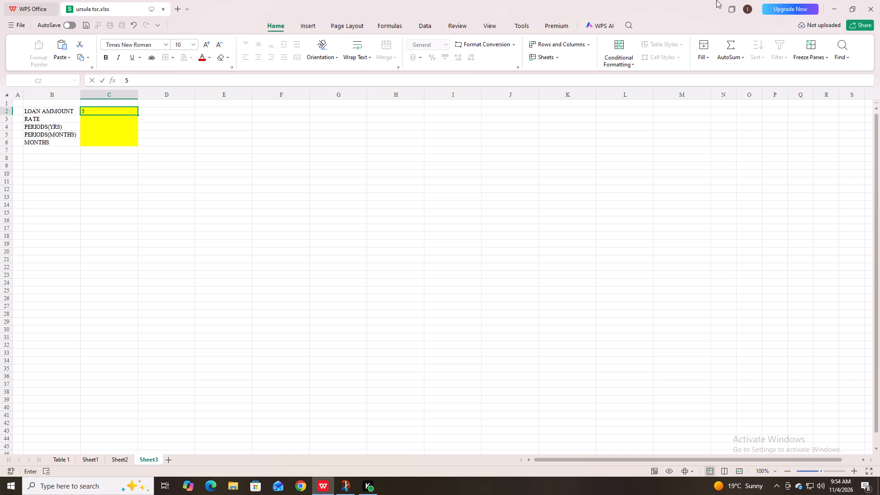
{"action": "key", "text": "0"}
{"action": "type", "text": "000"}
{"action": "key", "text": "0"}
{"action": "key", "text": "Return"}
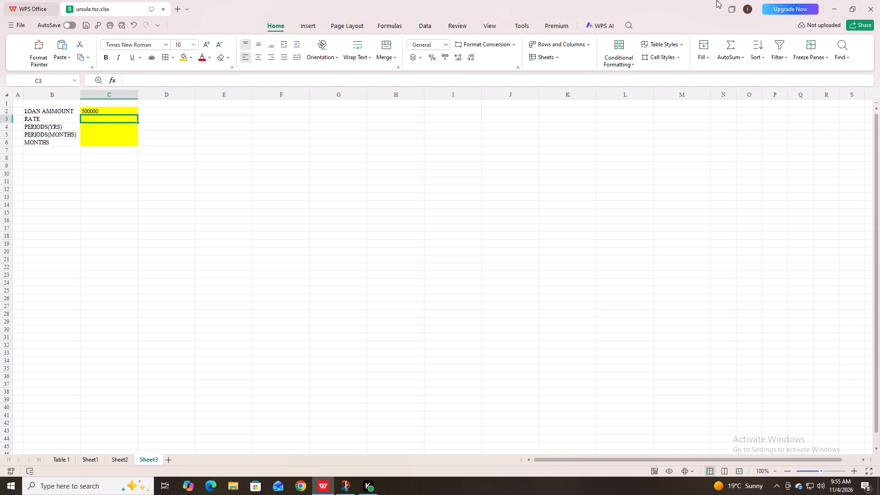
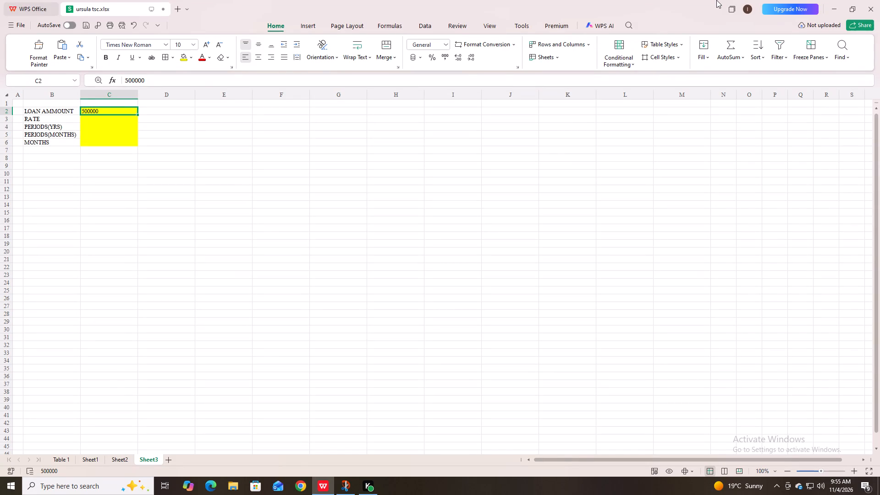
Re-enter 500000 as the loan amount in cell C2.
{"action": "key", "text": "5"}
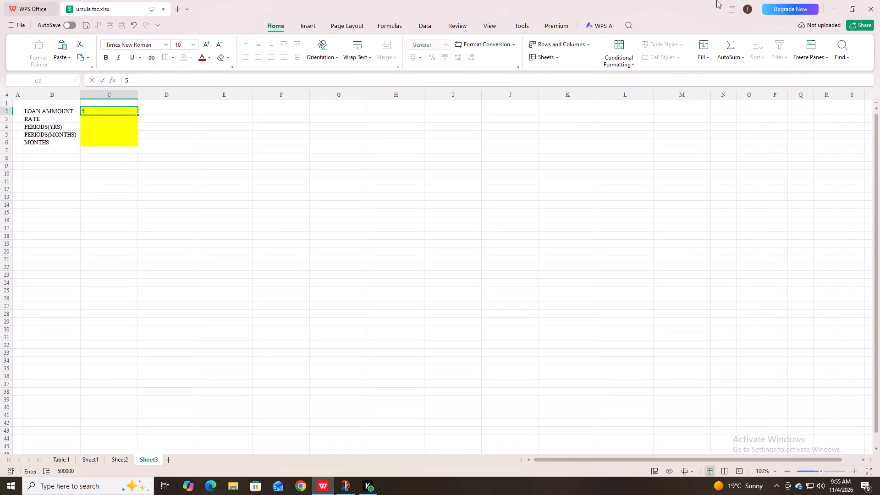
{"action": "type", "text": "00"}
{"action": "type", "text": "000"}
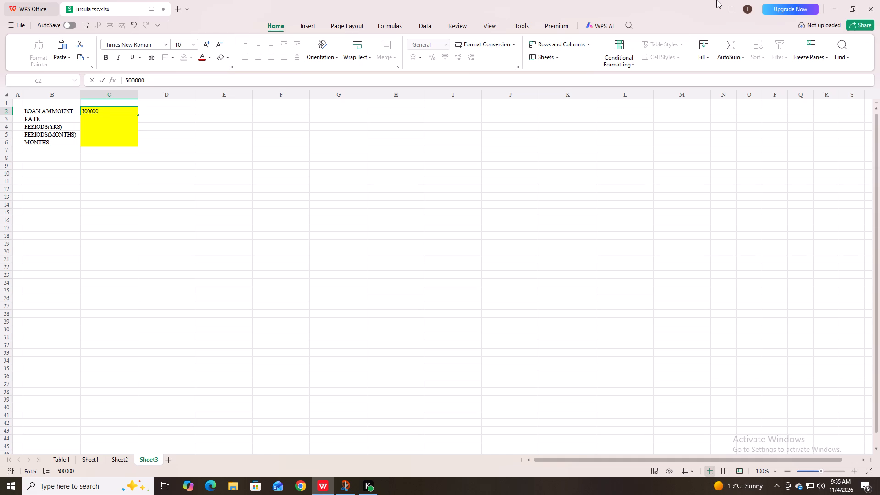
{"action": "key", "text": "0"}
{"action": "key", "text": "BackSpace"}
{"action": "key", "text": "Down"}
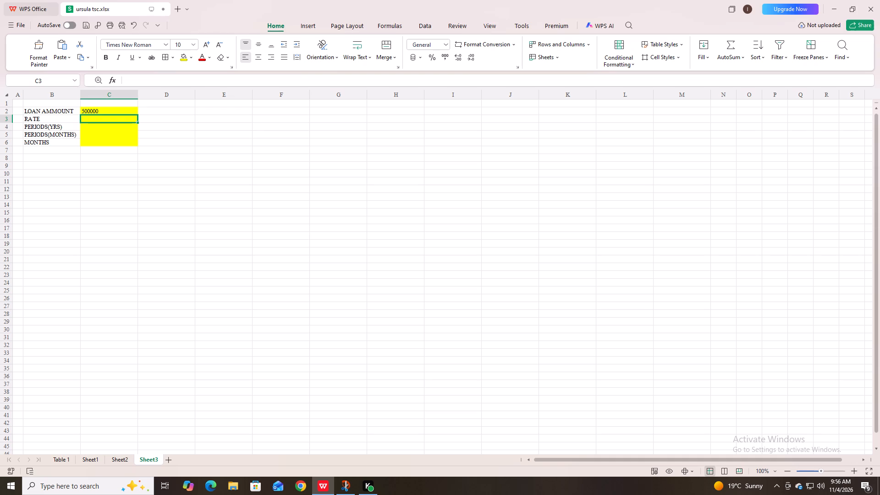
Enter 6% as the rate in cell C3.
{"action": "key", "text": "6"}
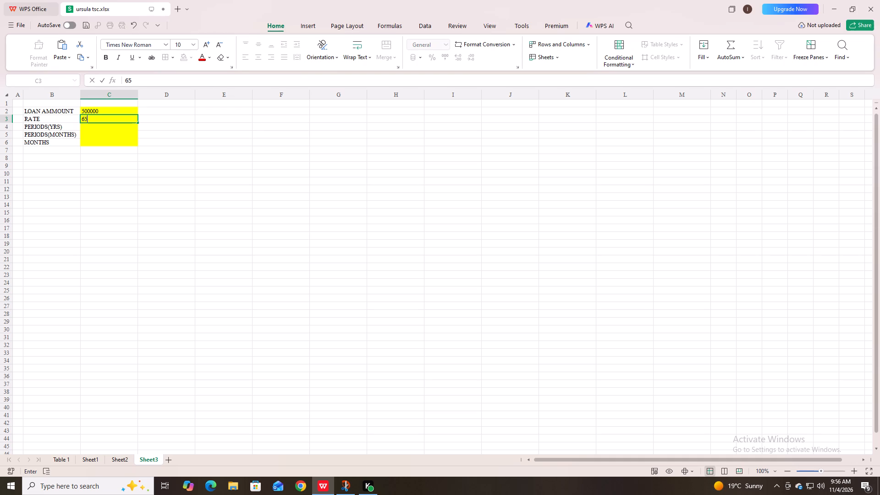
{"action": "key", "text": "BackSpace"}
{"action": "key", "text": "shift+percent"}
Enter 30 as the number of periods in years in cell C4.
{"action": "left_click", "coordinate": [126, 126]}
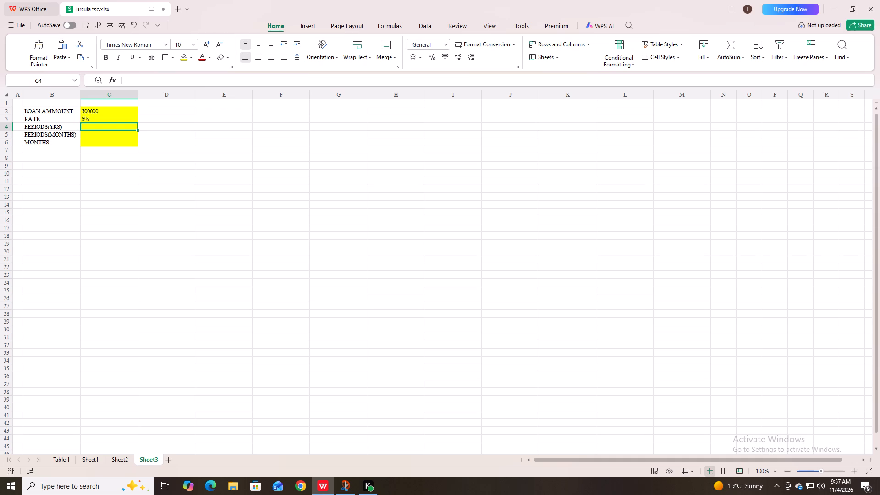
{"action": "key", "text": "3"}
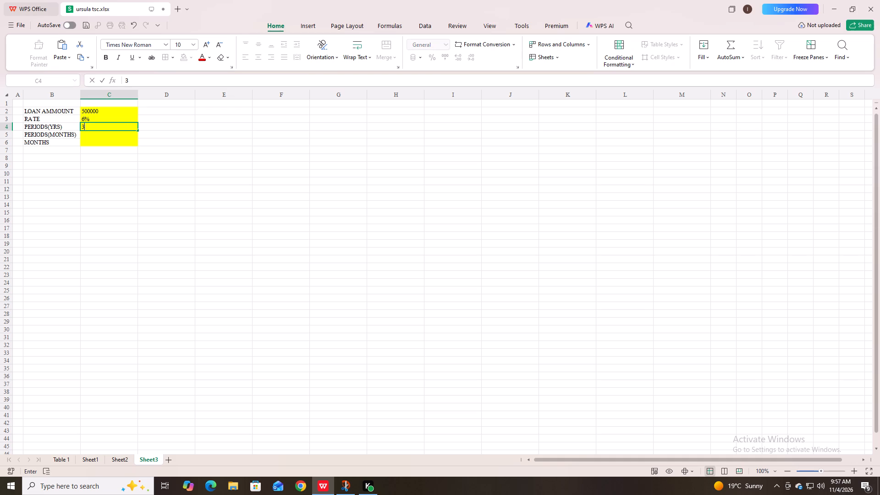
{"action": "key", "text": "0"}
{"action": "key", "text": "Down"}
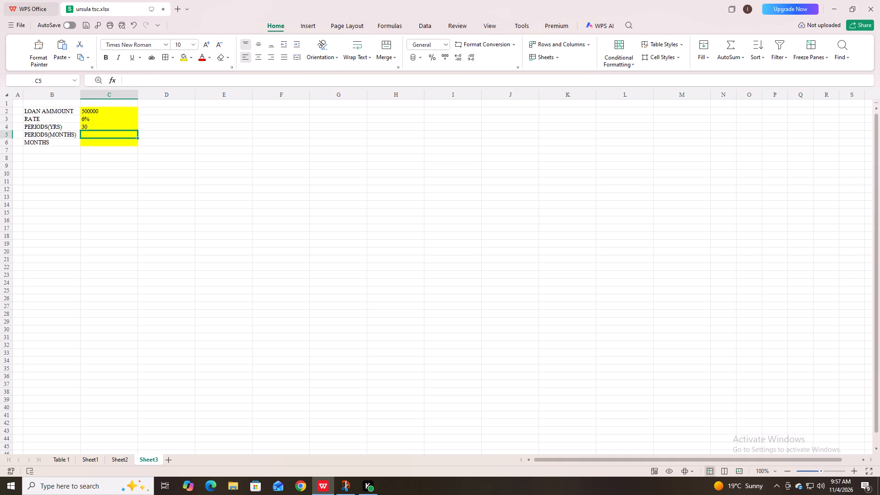
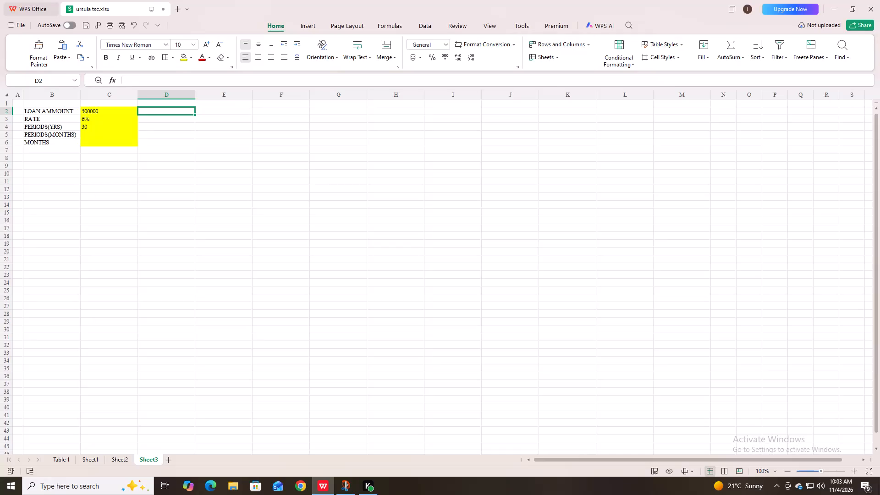
Select the empty input cell C5 beside the PERIODS(MONTHS) label.
{"action": "left_click", "coordinate": [100, 127]}
{"action": "left_click", "coordinate": [101, 133]}
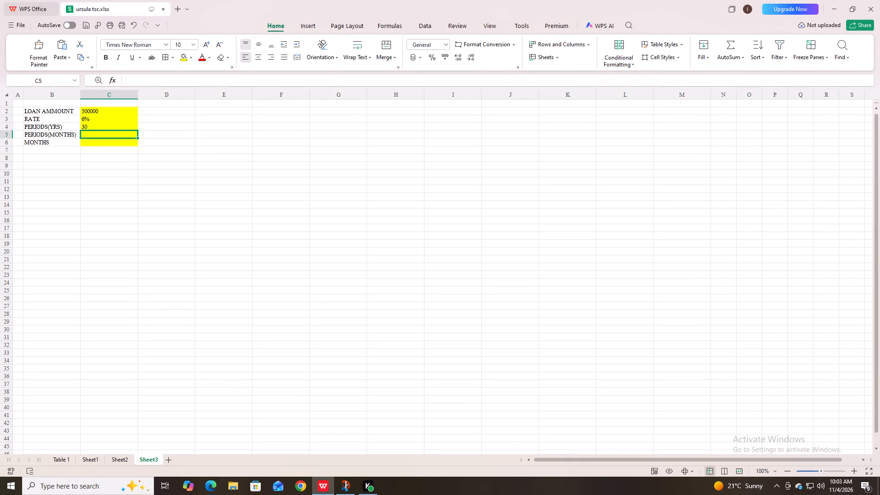
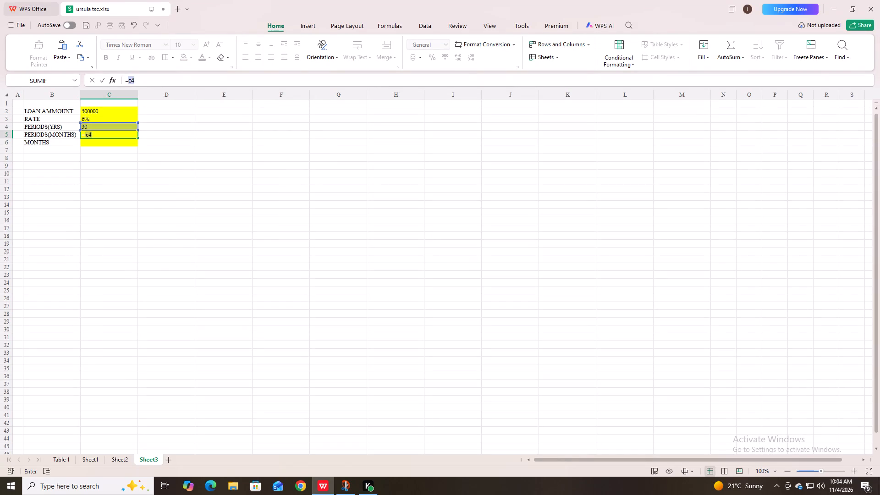
Complete the PERIODS(MONTHS) formula in cell C5 as =C4*12 to convert the years into months.
{"action": "key", "text": "asterisk"}
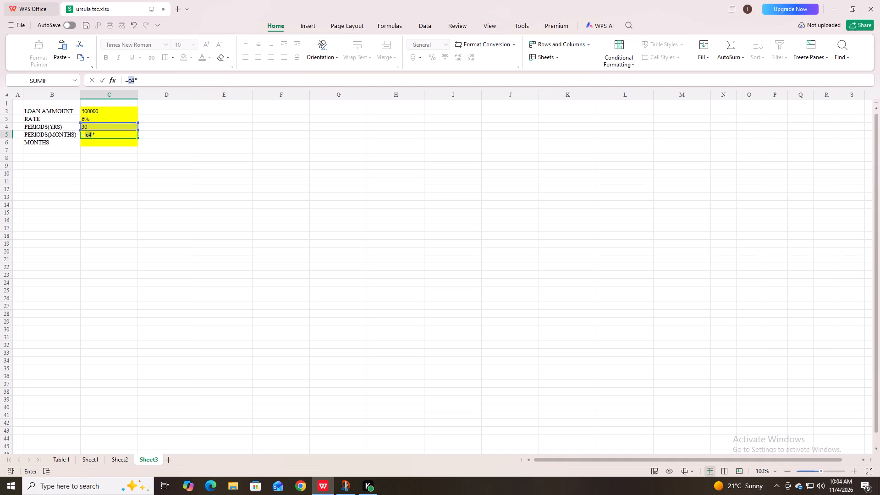
{"action": "type", "text": "12"}
{"action": "key", "text": "Return"}
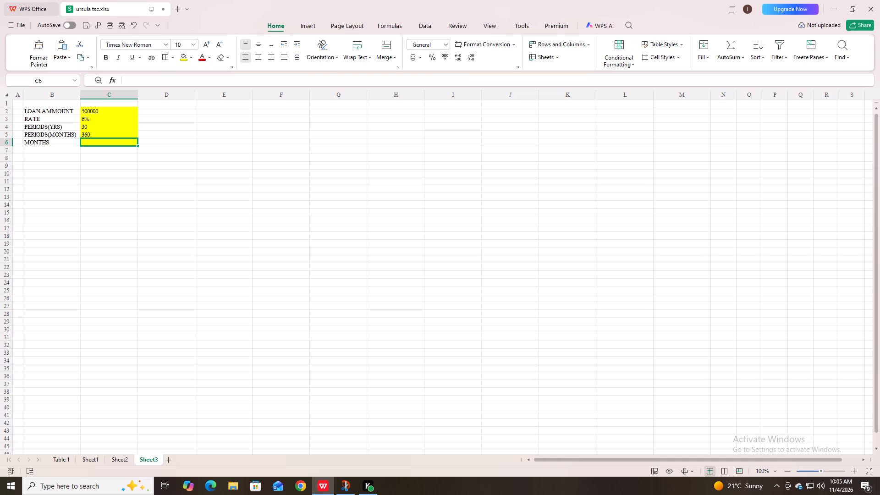
Enter the header Pmt Date in cell B8, two rows below the MONTHS label, with initial capitals only.
{"action": "left_click", "coordinate": [67, 157]}
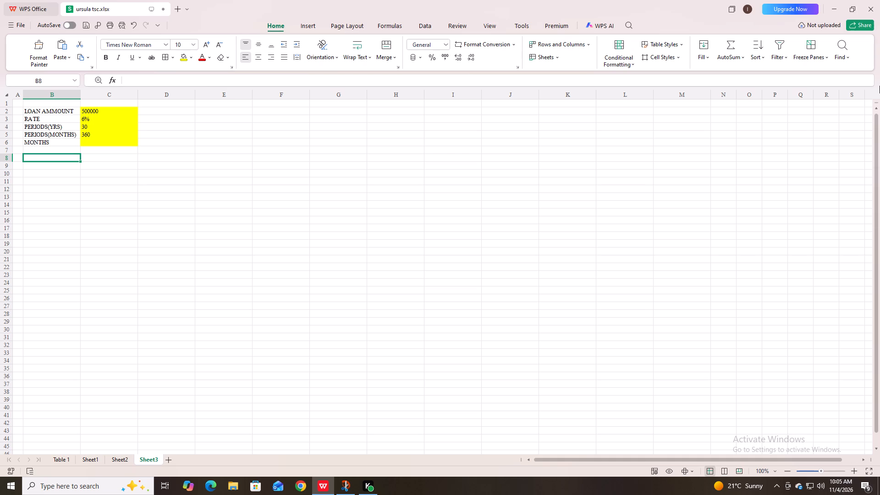
{"action": "key", "text": "p"}
{"action": "type", "text": "mt"}
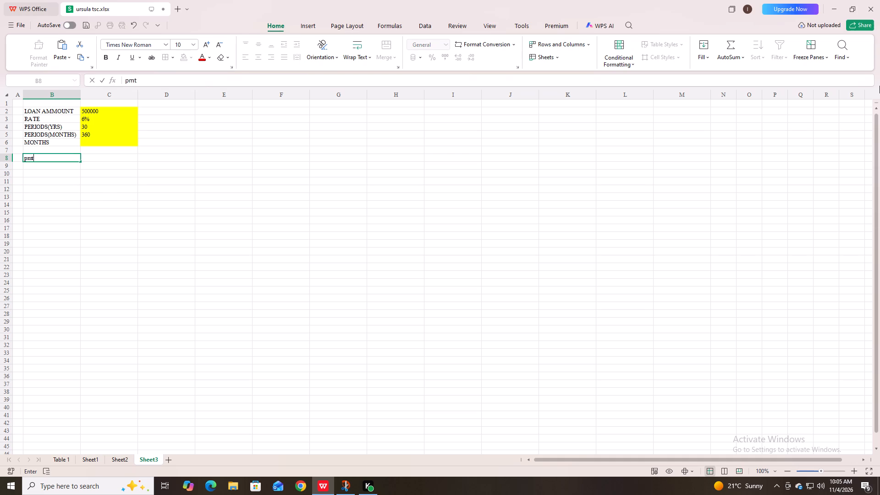
{"action": "key", "text": "space"}
{"action": "key", "text": "d"}
{"action": "type", "text": "ATE"}
{"action": "key", "text": "BackSpace"}
{"action": "key", "text": "BackSpace"}
{"action": "key", "text": "BackSpace"}
{"action": "key", "text": "BackSpace"}
{"action": "key", "text": "BackSpace"}
{"action": "key", "text": "BackSpace"}
{"action": "key", "text": "BackSpace"}
{"action": "key", "text": "BackSpace"}
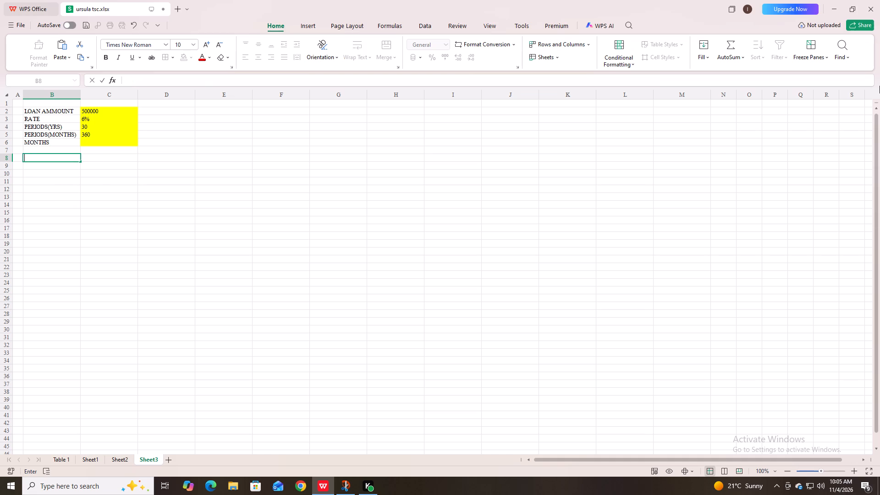
{"action": "key", "text": "p"}
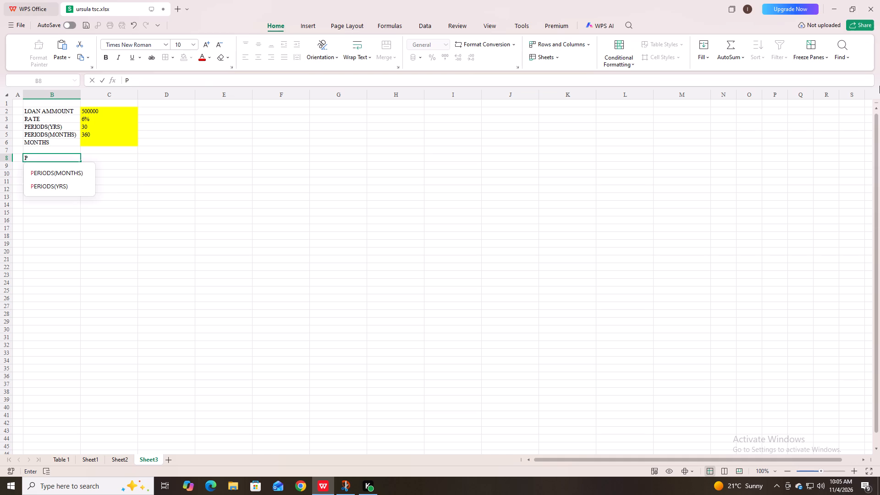
{"action": "type", "text": "mt"}
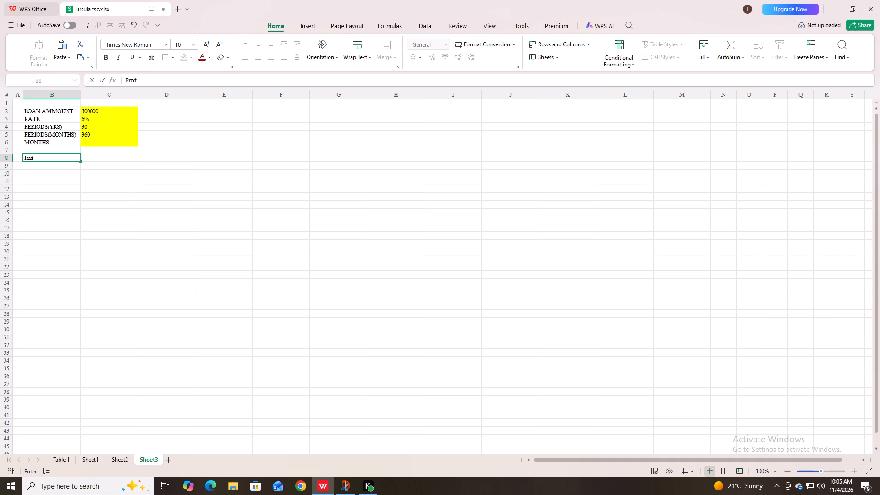
{"action": "key", "text": "space"}
{"action": "key", "text": "d"}
{"action": "type", "text": "ate"}
{"action": "left_click", "coordinate": [130, 154]}
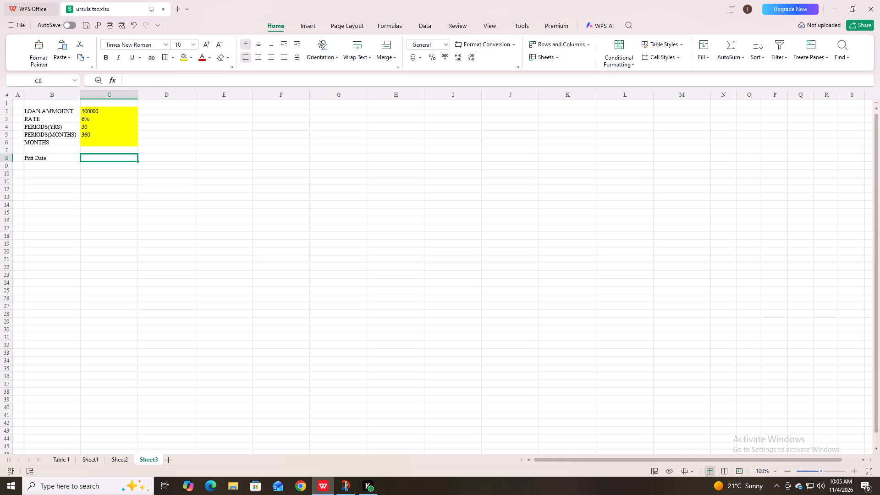
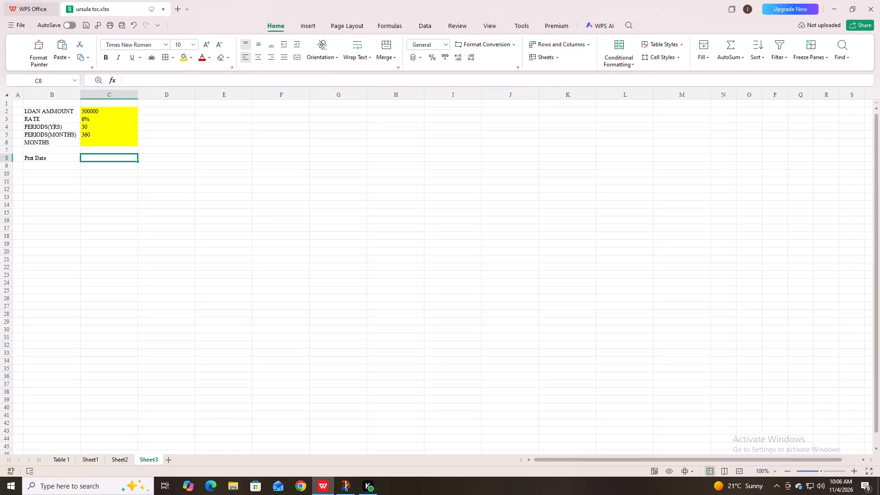
Enter the header Begin Bal in cell C8, beside the Pmt Date header.
{"action": "key", "text": "b"}
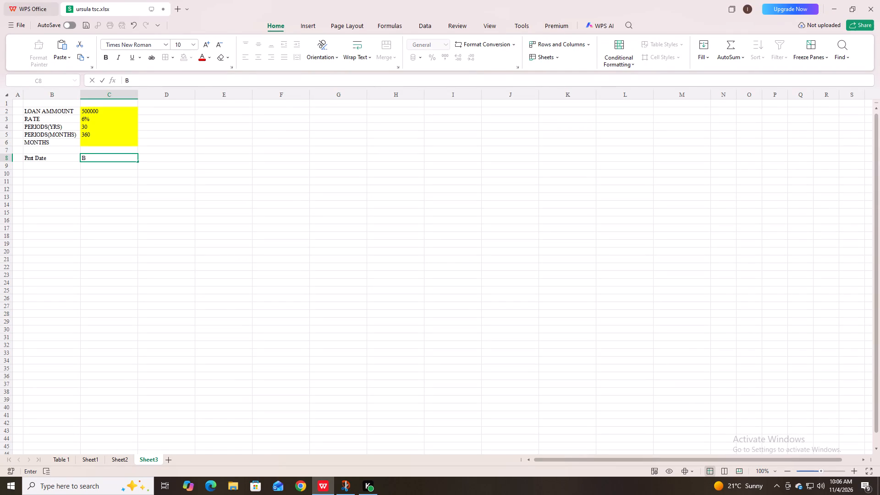
{"action": "key", "text": "e"}
{"action": "type", "text": "gin"}
{"action": "key", "text": "space"}
{"action": "key", "text": "b"}
{"action": "key", "text": "a"}
{"action": "key", "text": "l"}
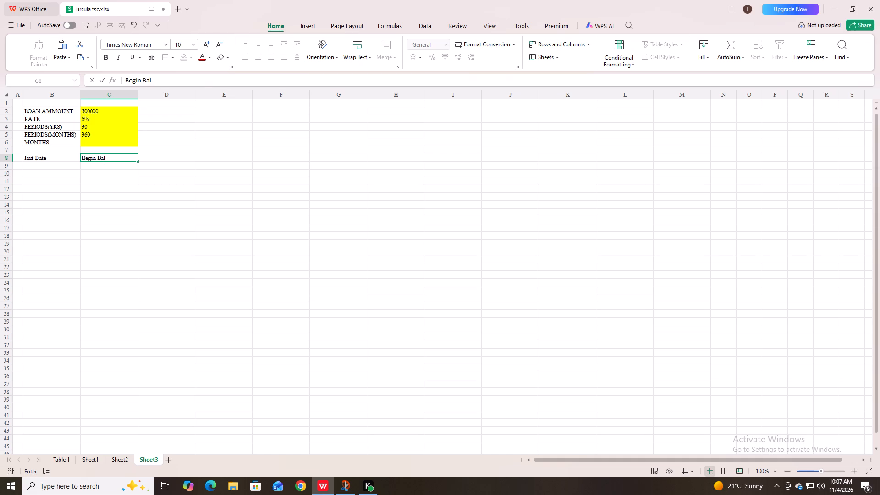
Continue the schedule header row with Payment in cell D8 and Principal in cell E8.
{"action": "left_click", "coordinate": [155, 159]}
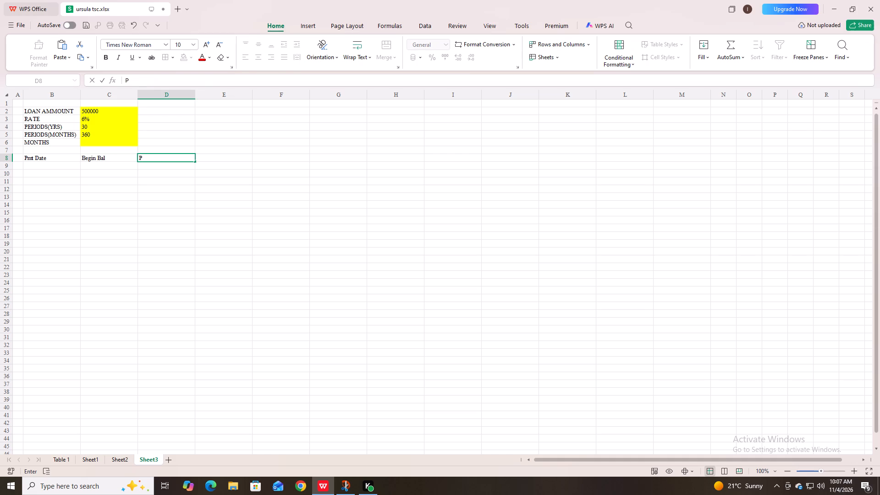
{"action": "type", "text": "ayment"}
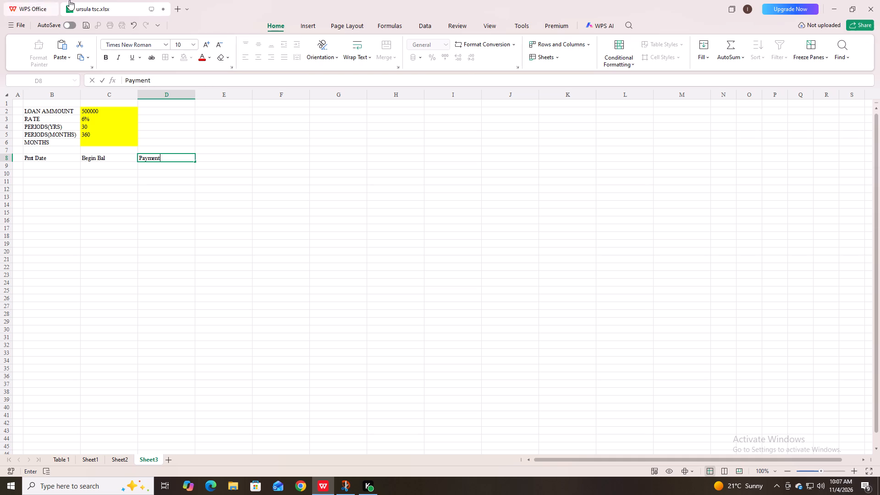
{"action": "left_click", "coordinate": [222, 155]}
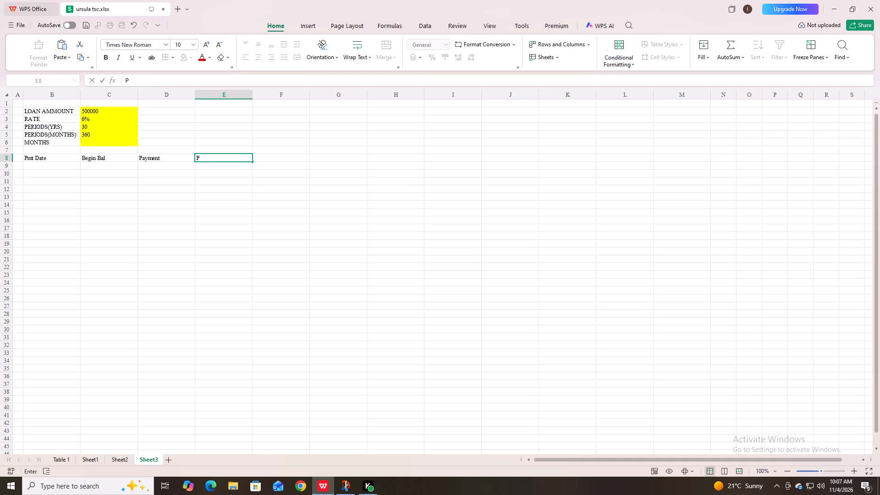
{"action": "type", "text": "rincipa"}
{"action": "key", "text": "l"}
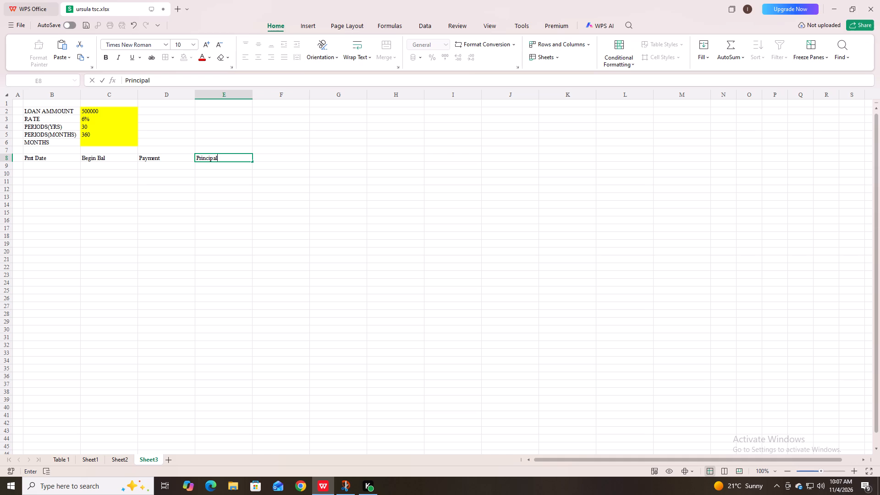
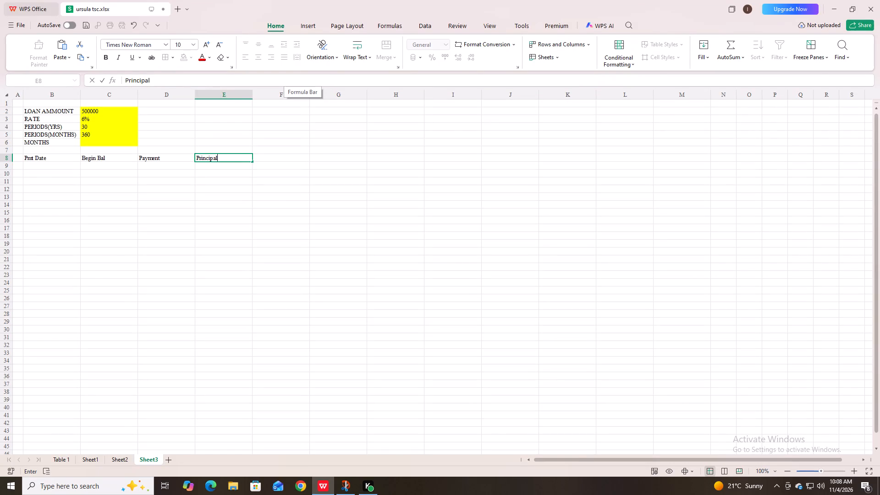
Enter the header Interest in cell F8, beside the Principal header of the payment schedule.
{"action": "key", "text": "Right"}
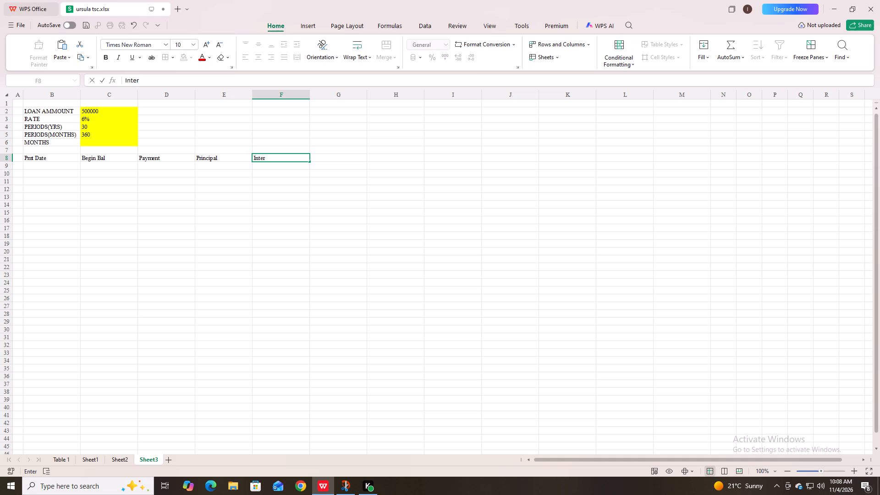
{"action": "key", "text": "e"}
{"action": "type", "text": "st"}
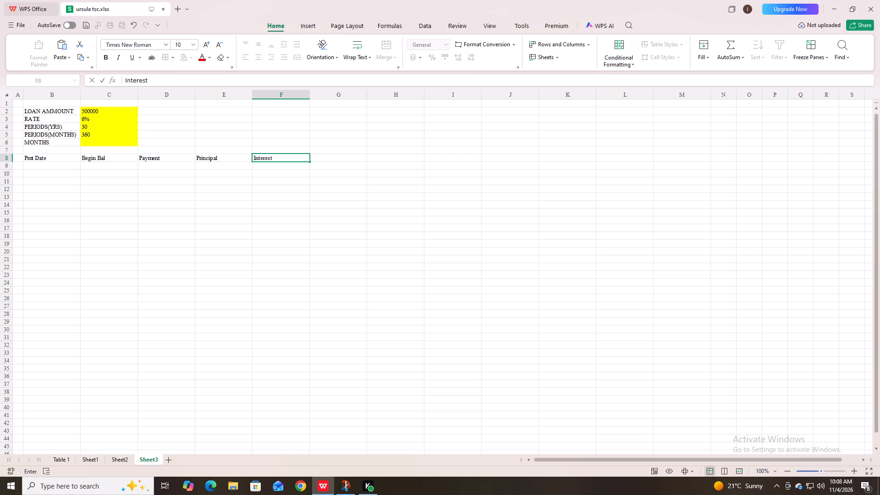
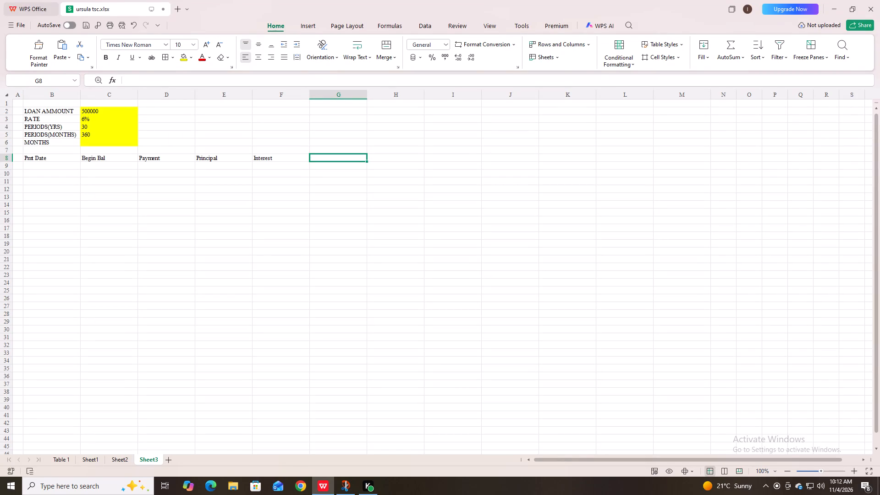
Enter the header Excess Pmt in cell G8, beside the Interest header of the payment schedule.
{"action": "key", "text": "e"}
{"action": "key", "text": "x"}
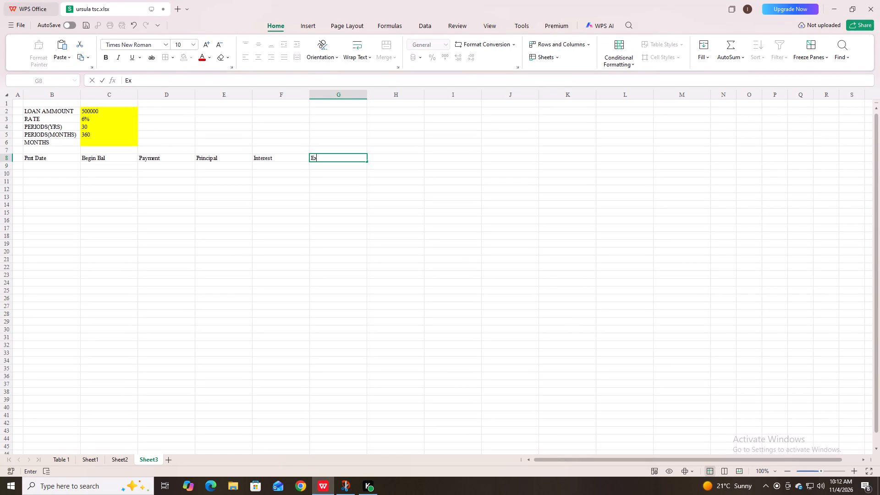
{"action": "type", "text": "cess"}
{"action": "key", "text": "space"}
{"action": "key", "text": "p"}
{"action": "key", "text": "m"}
{"action": "key", "text": "t"}
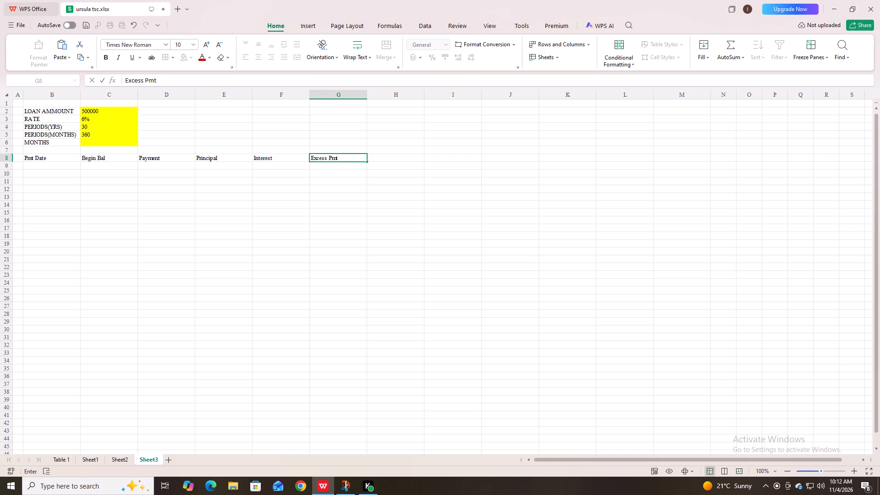
{"action": "key", "text": "Right"}
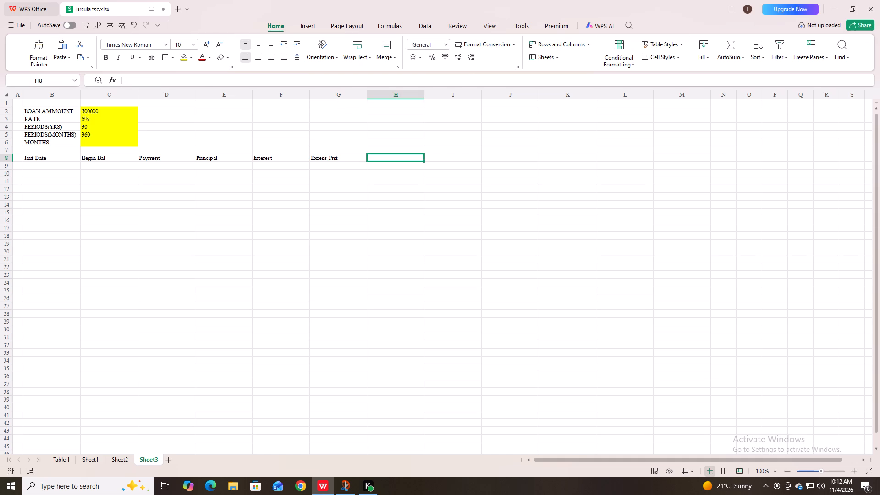
Enter the header End Balance in cell H8, beside the Excess Pmt header.
{"action": "key", "text": "e"}
{"action": "type", "text": "nd"}
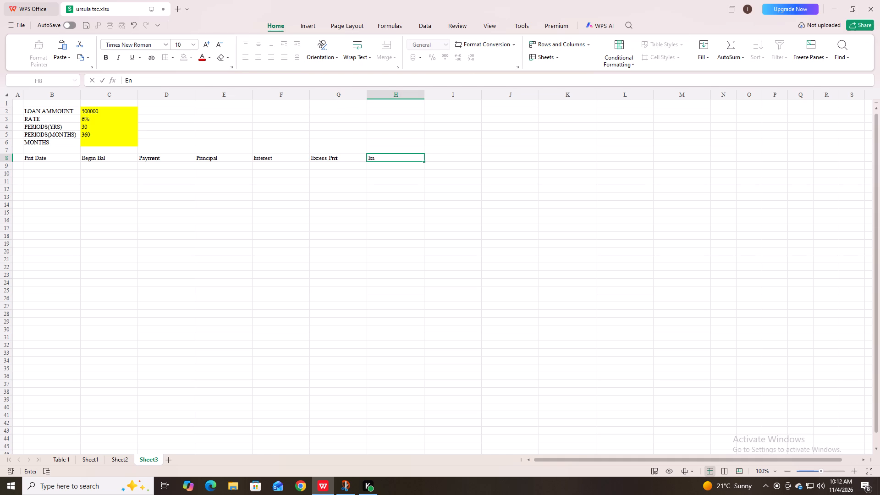
{"action": "key", "text": "space"}
{"action": "key", "text": "b"}
{"action": "key", "text": "a"}
{"action": "type", "text": "la"}
{"action": "type", "text": "nce"}
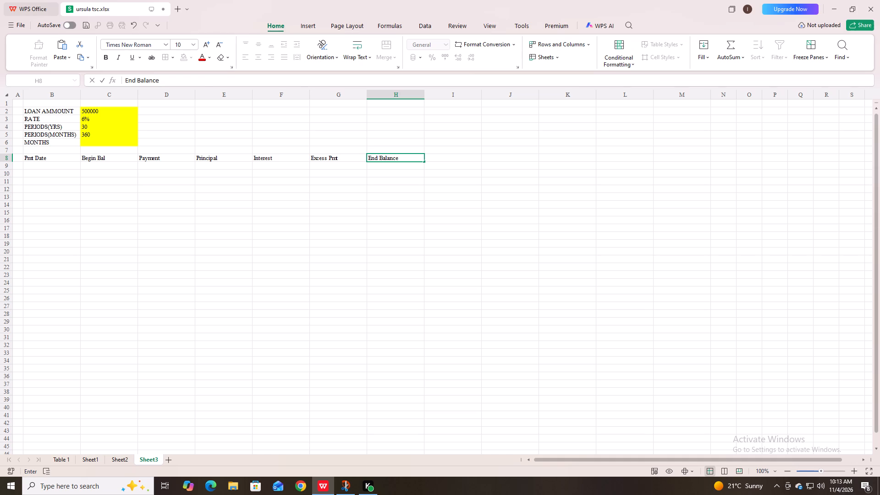
{"action": "key", "text": "Right"}
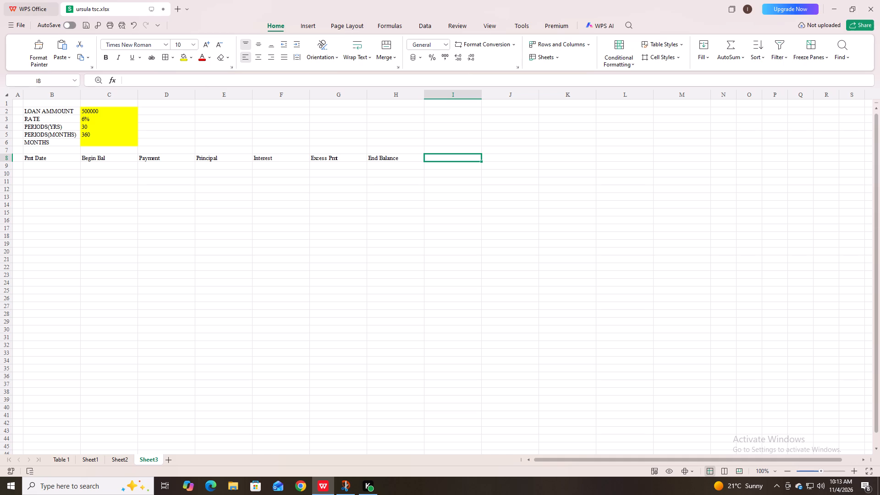
Enter the header Period(Month) in cell I8, beside the End Balance header.
{"action": "key", "text": "e"}
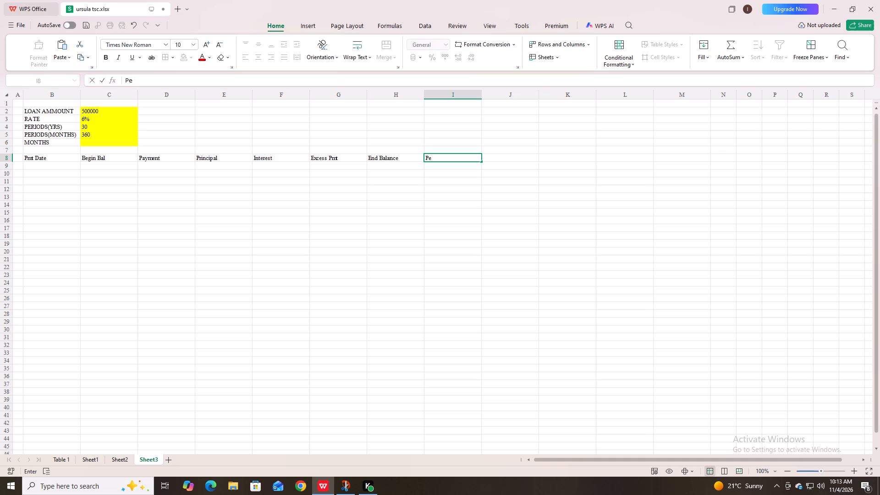
{"action": "type", "text": "rio"}
{"action": "key", "text": "d"}
{"action": "key", "text": "shift+parenleft"}
{"action": "type", "text": "onth"}
{"action": "key", "text": "shift+parenright"}
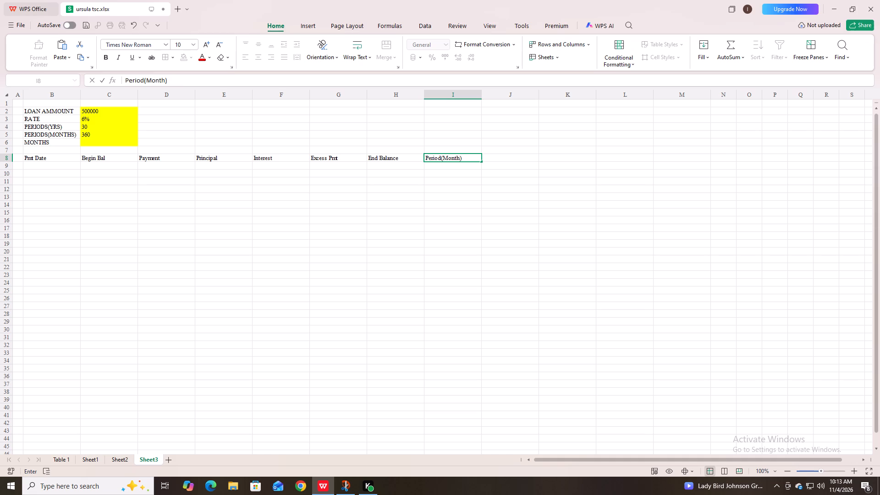
{"action": "key", "text": "Right"}
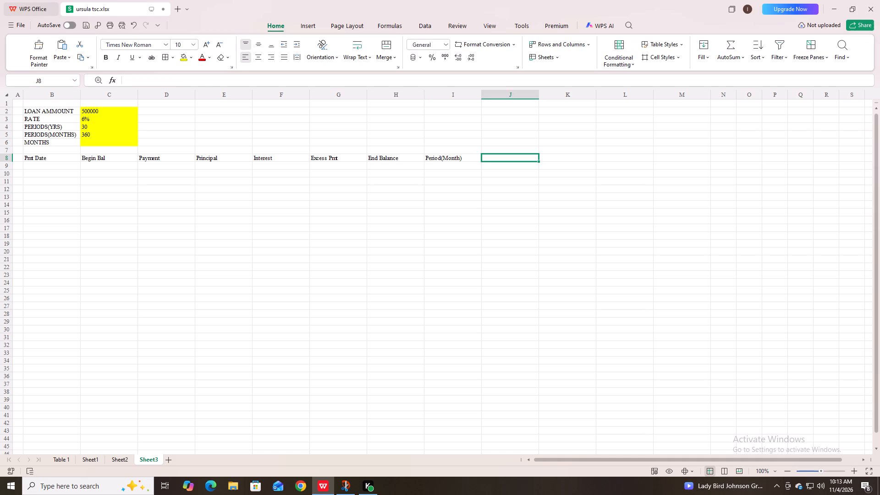
Add the headers Total Principal in cell J8 and Total Interest in cell K8 to complete the schedule's header row.
{"action": "type", "text": "otal"}
{"action": "key", "text": "space"}
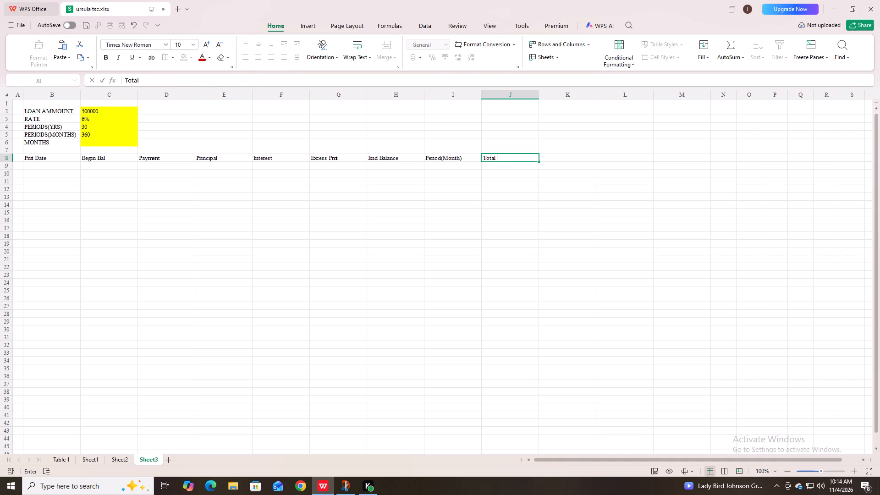
{"action": "type", "text": "rincipal"}
{"action": "key", "text": "Right"}
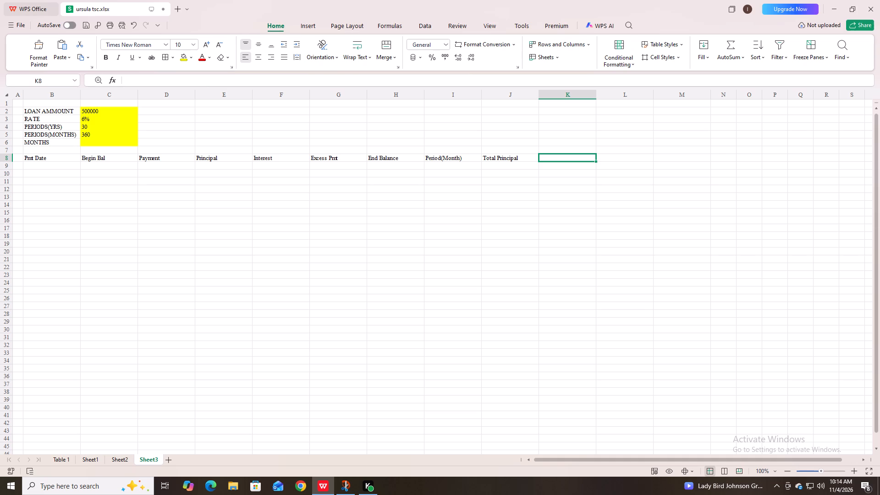
{"action": "type", "text": "otal"}
{"action": "key", "text": "space"}
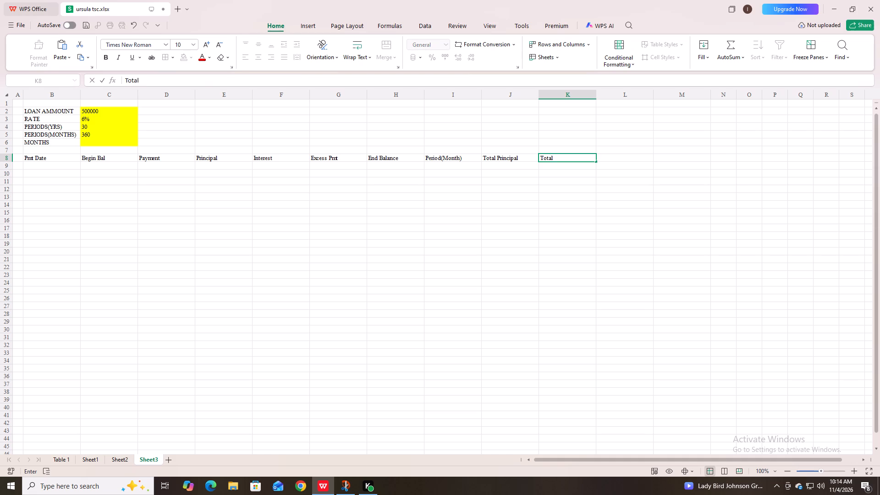
{"action": "type", "text": "nterest"}
{"action": "key", "text": "Right"}
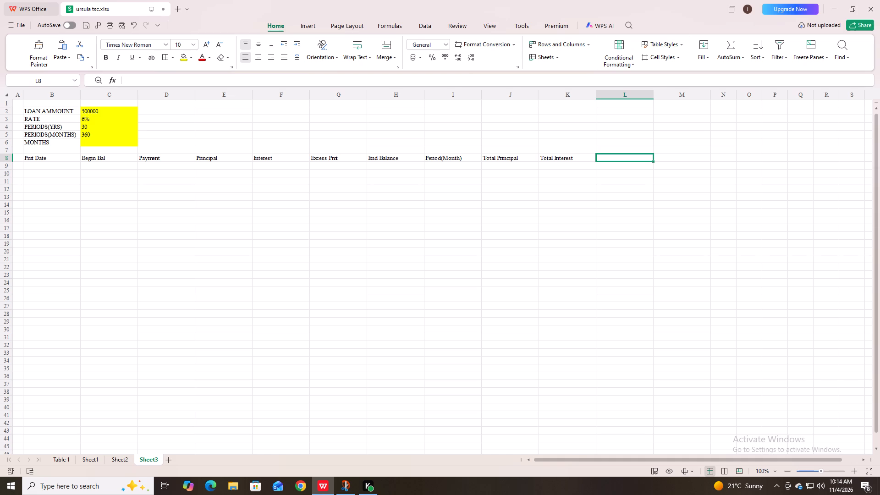
Number the first three periods 1, 2 and 3 in cells I9 to I11, under the Period(Month) header.
{"action": "left_click", "coordinate": [436, 166]}
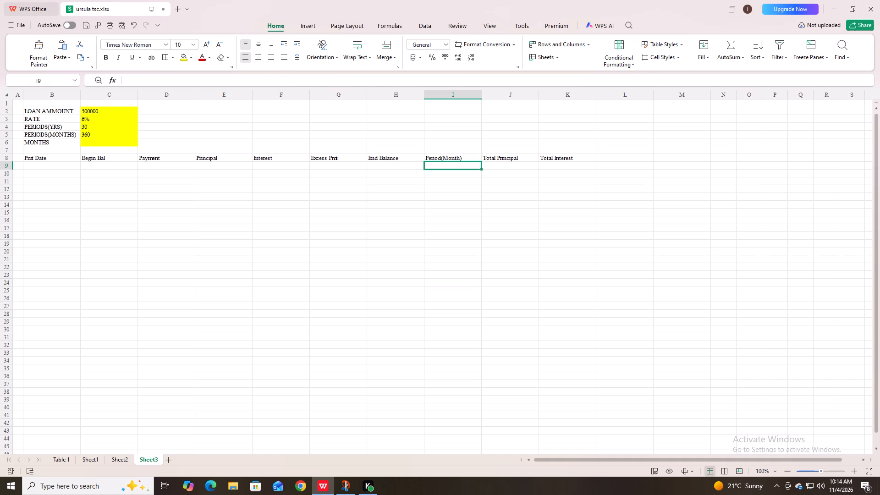
{"action": "key", "text": "1"}
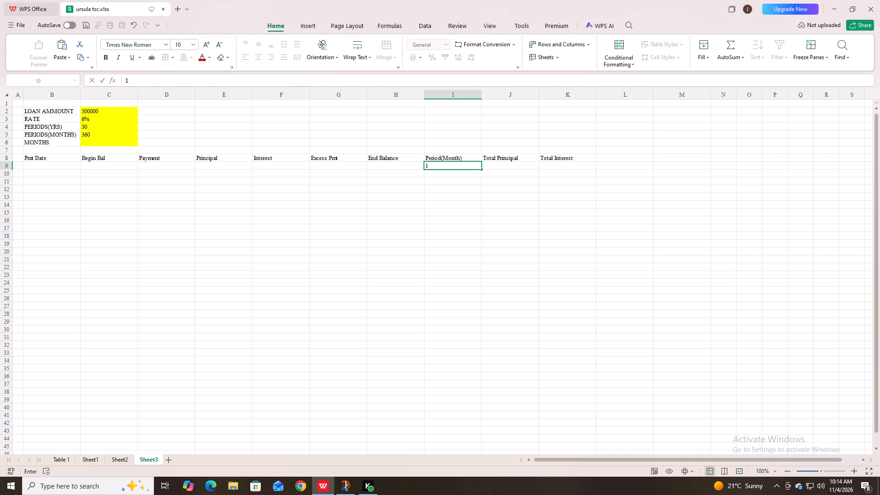
{"action": "key", "text": "Return"}
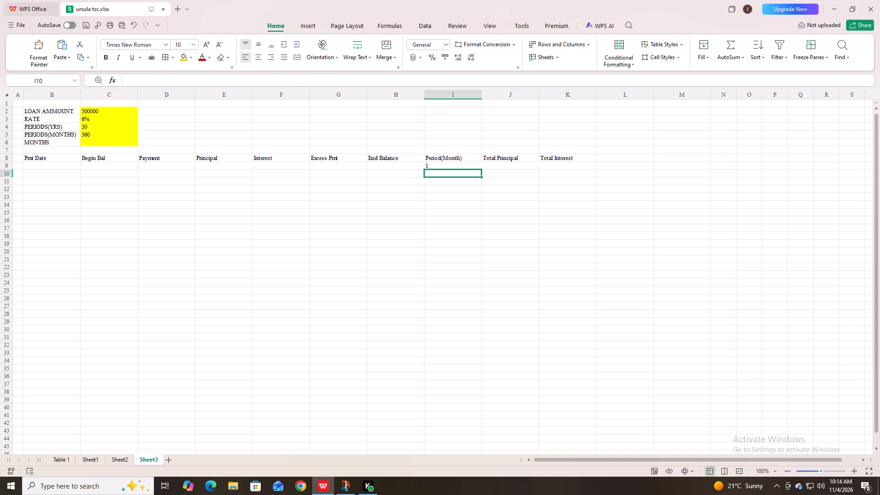
{"action": "key", "text": "2"}
{"action": "key", "text": "Return"}
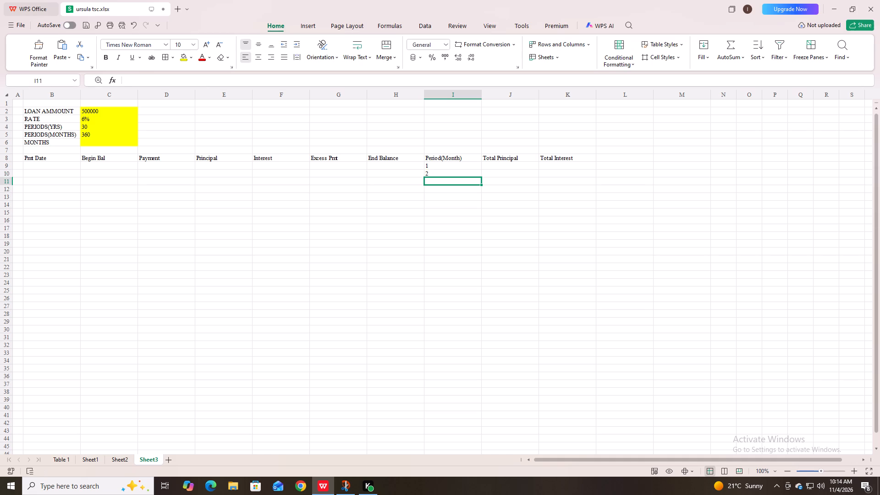
{"action": "key", "text": "3"}
{"action": "key", "text": "Return"}
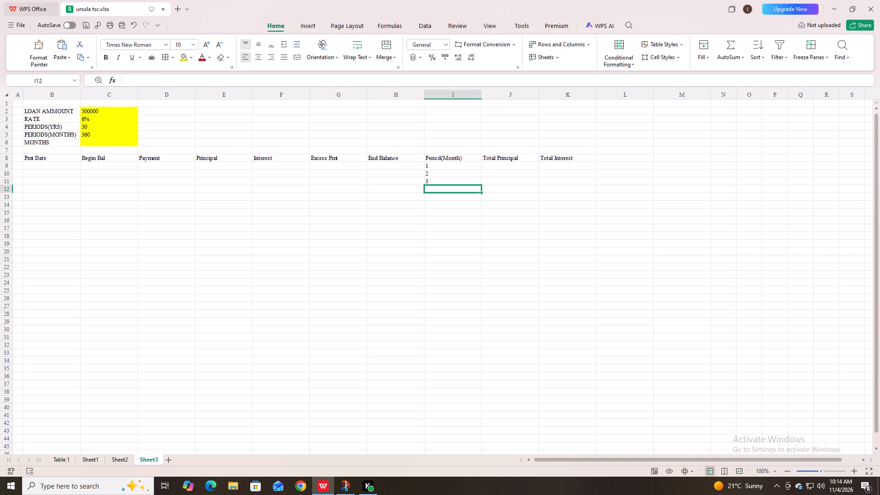
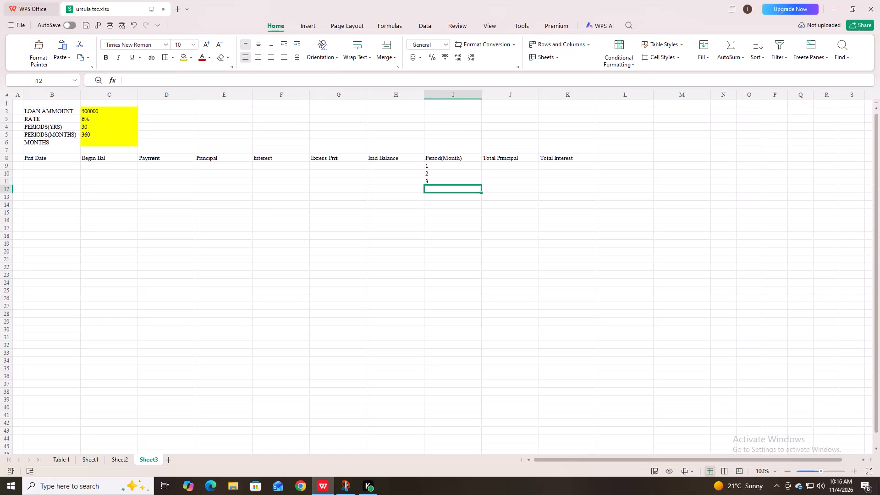
Format the cells under the Pmt Date header, columns A and B from row 9 to beyond row 63, as Date type 3/7/2001.
{"action": "left_click", "coordinate": [46, 164]}
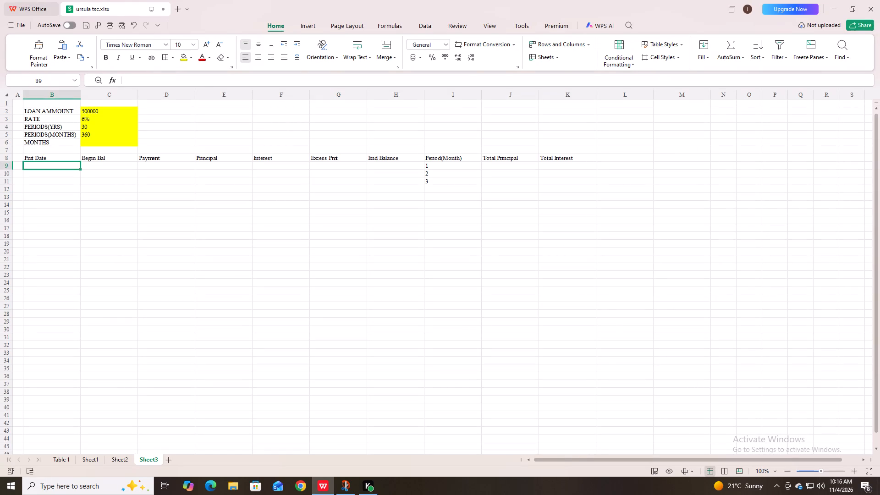
{"action": "left_click_drag", "start_coordinate": [46, 168], "coordinate": [12, 399]}
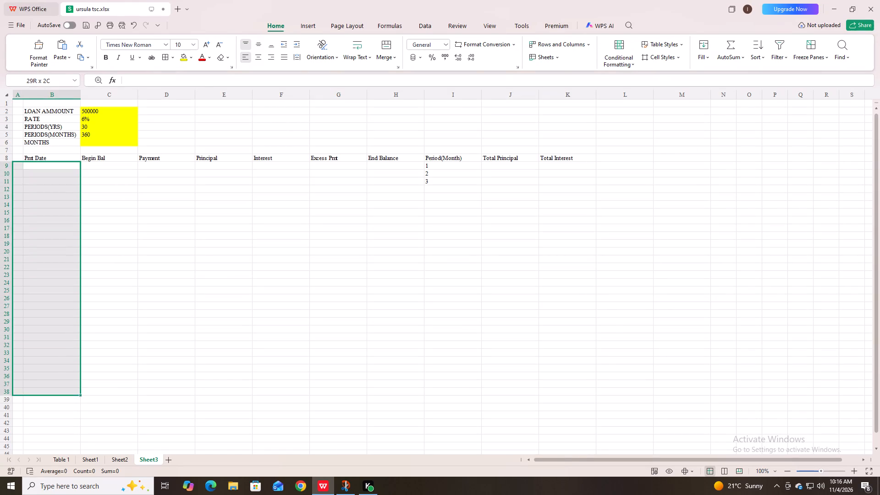
{"action": "left_click_drag", "start_coordinate": [12, 399], "coordinate": [5, 488]}
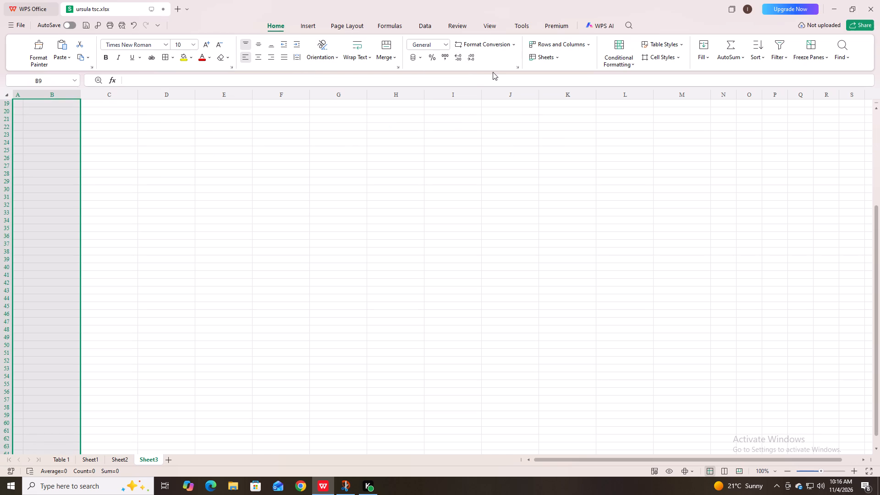
{"action": "left_click", "coordinate": [445, 44]}
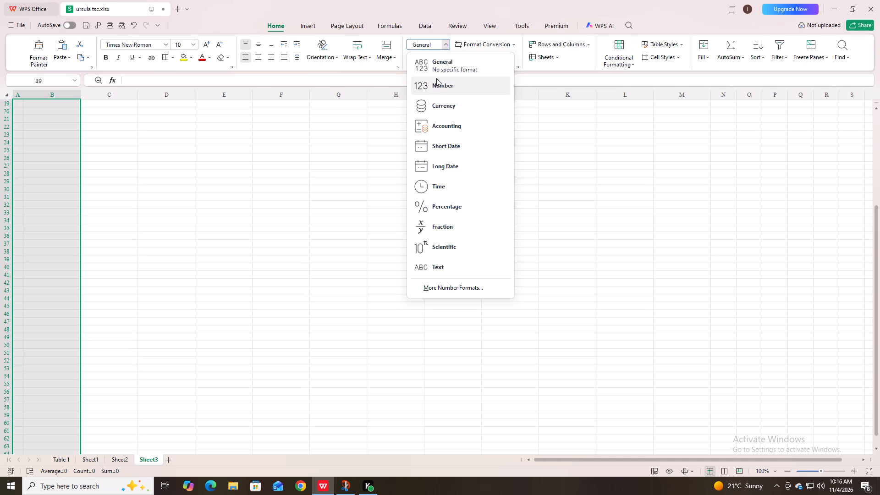
{"action": "left_click", "coordinate": [434, 87]}
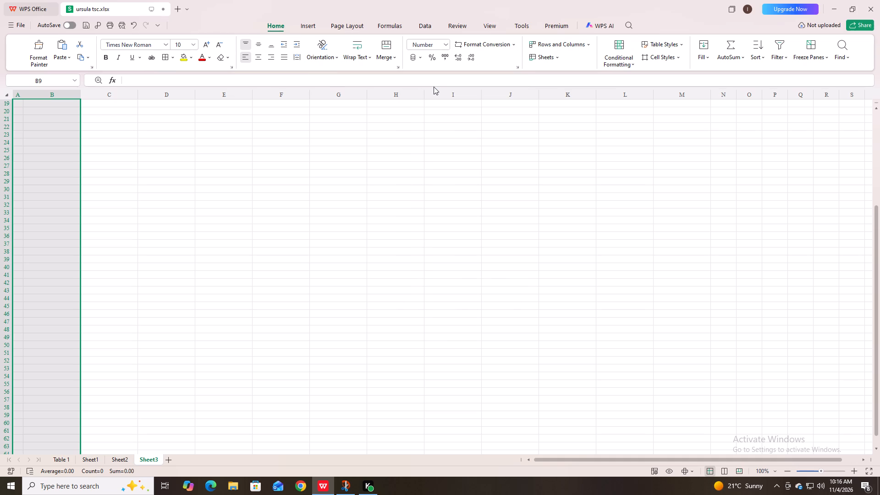
{"action": "left_click", "coordinate": [449, 43]}
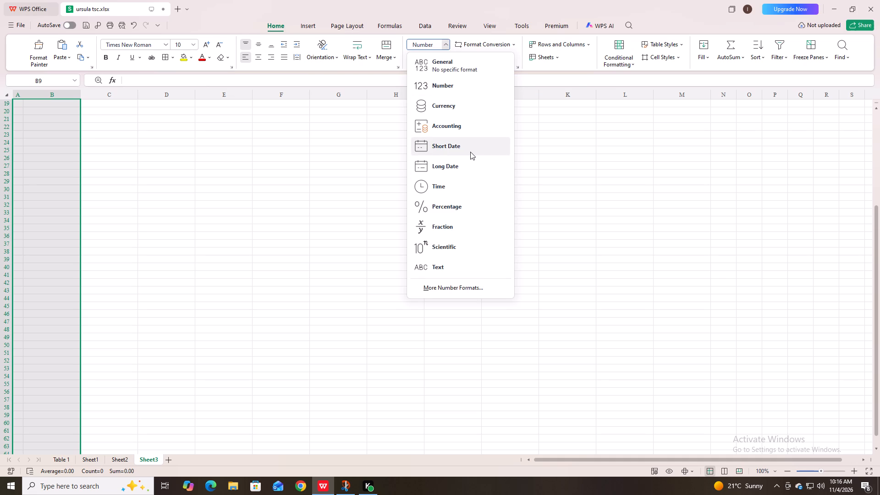
{"action": "left_click", "coordinate": [450, 287]}
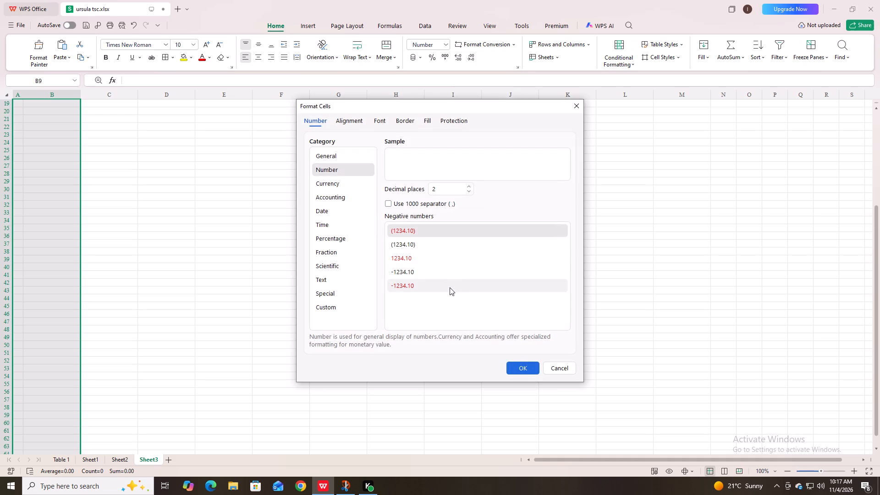
{"action": "left_click", "coordinate": [326, 216]}
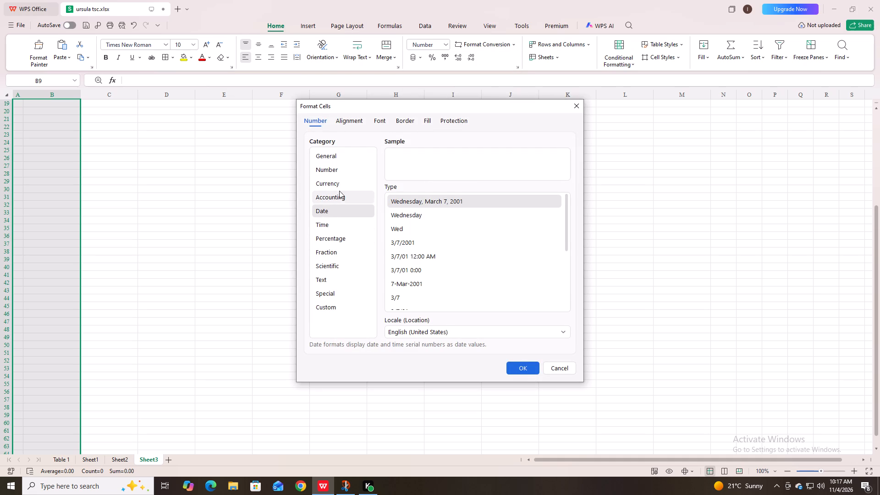
{"action": "left_click", "coordinate": [429, 240]}
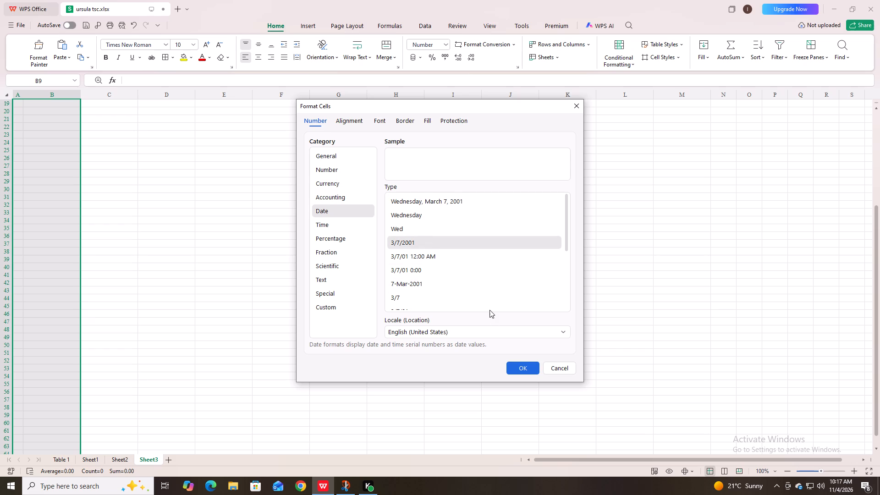
{"action": "left_click", "coordinate": [530, 371]}
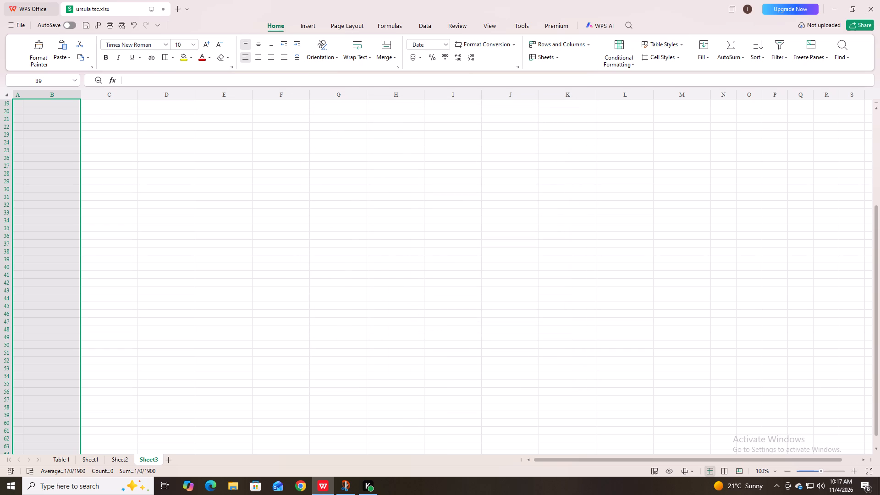
Enter the first payment date 11/4/2026 in cell B9, under the Pmt Date header.
{"action": "scroll", "coordinate": [45, 248], "scroll_direction": "up", "scroll_amount": 7}
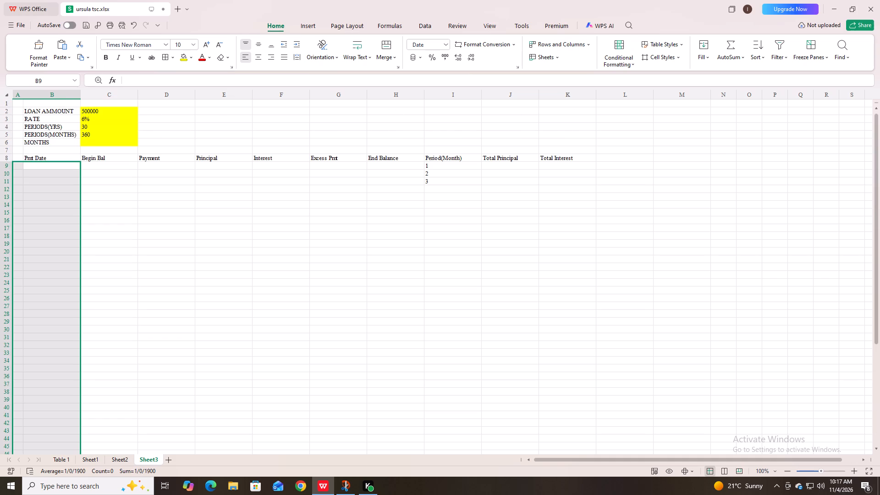
{"action": "left_click", "coordinate": [72, 169]}
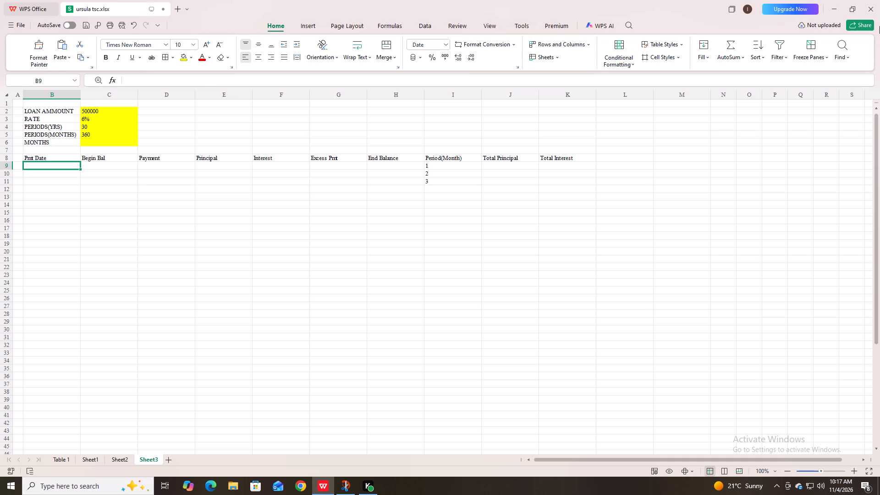
{"action": "type", "text": "11"}
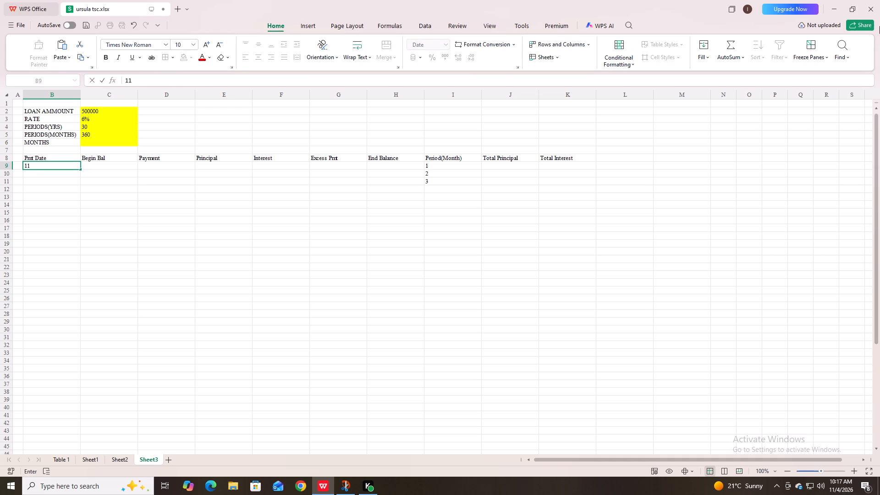
{"action": "key", "text": "slash"}
{"action": "key", "text": "4"}
{"action": "key", "text": "slash"}
{"action": "key", "text": "2"}
{"action": "key", "text": "0"}
{"action": "key", "text": "2"}
{"action": "key", "text": "6"}
{"action": "key", "text": "Return"}
Enter the second payment date 12/4/2026 in cell B10, below the first payment date.
{"action": "type", "text": "12"}
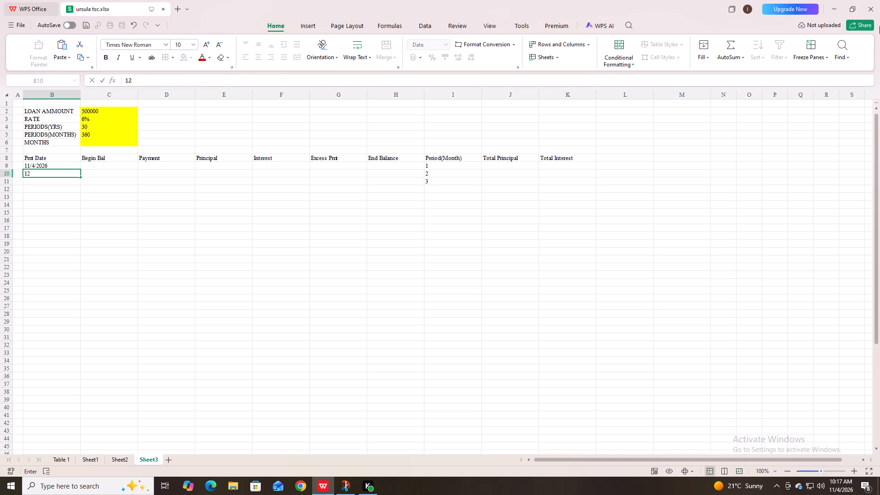
{"action": "key", "text": "slash"}
{"action": "key", "text": "4"}
{"action": "key", "text": "slash"}
{"action": "key", "text": "2"}
{"action": "type", "text": "02"}
{"action": "key", "text": "6"}
{"action": "key", "text": "Down"}
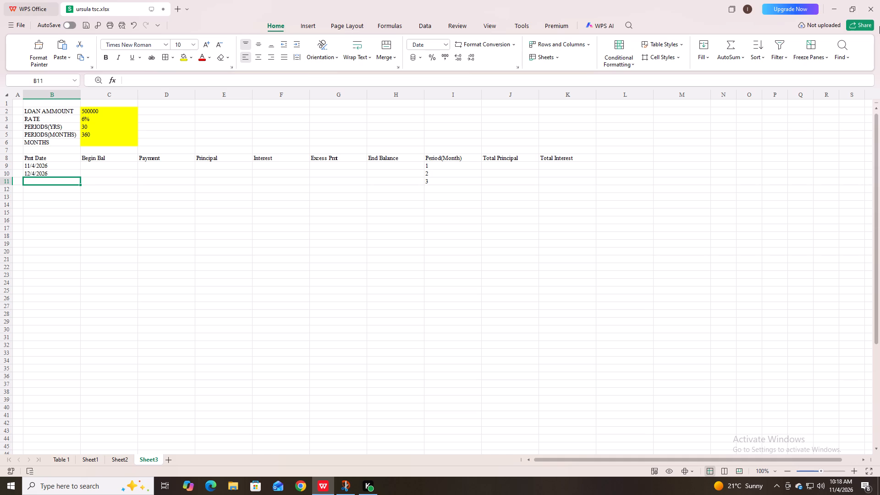
Enter the third payment date 1/4/2026 in cell B11, below the second payment date.
{"action": "key", "text": "1"}
{"action": "key", "text": "slash"}
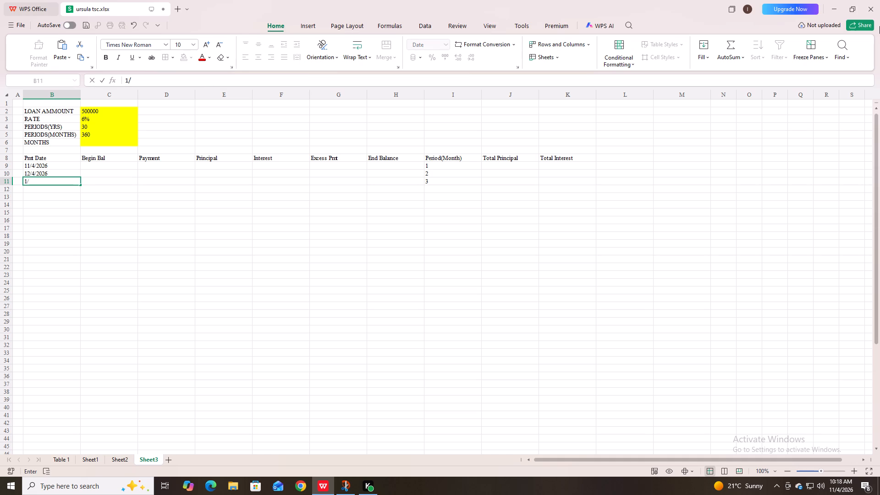
{"action": "key", "text": "4"}
{"action": "type", "text": "/2"}
{"action": "key", "text": "0"}
{"action": "key", "text": "2"}
{"action": "key", "text": "6"}
{"action": "left_click", "coordinate": [114, 165]}
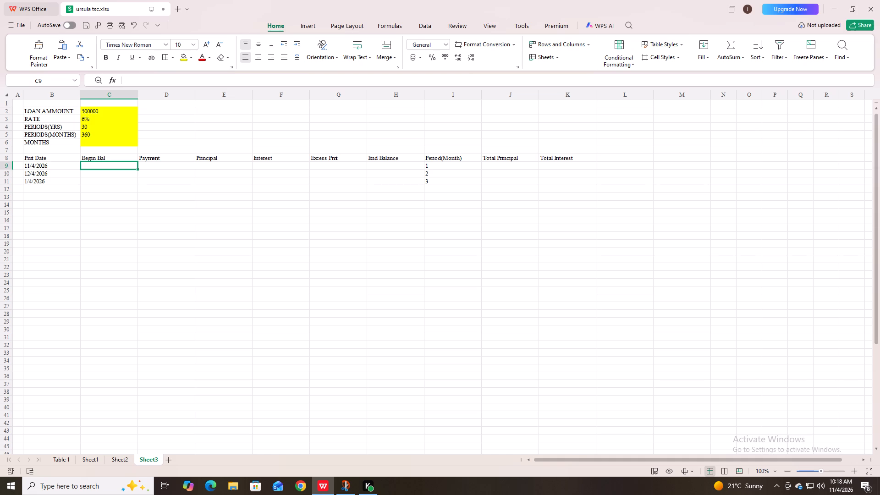
Fill the payment dates and period numbers in B9:I11 down the schedule through row 366.
{"action": "left_click_drag", "start_coordinate": [38, 167], "coordinate": [117, 188]}
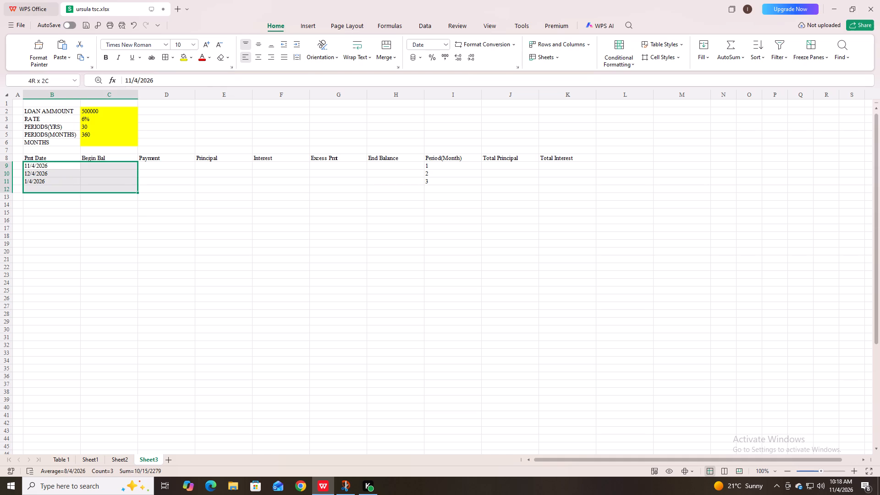
{"action": "left_click_drag", "start_coordinate": [117, 188], "coordinate": [441, 179]}
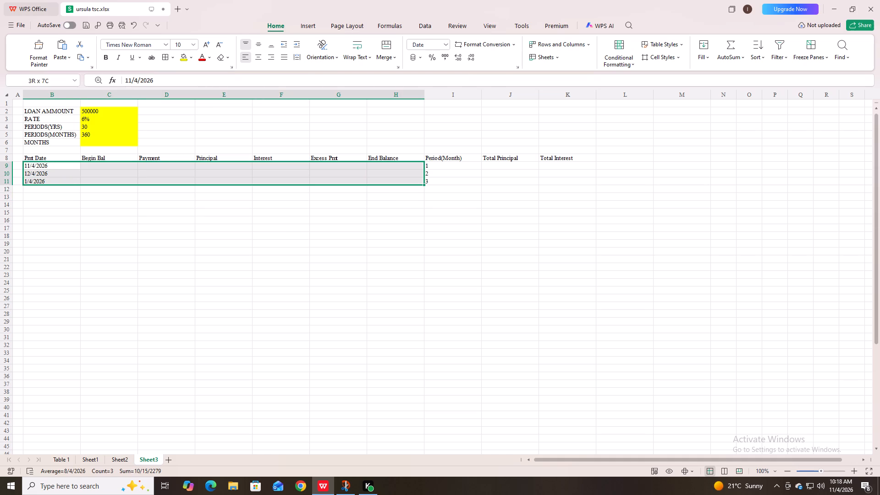
{"action": "left_click_drag", "start_coordinate": [441, 179], "coordinate": [443, 179]}
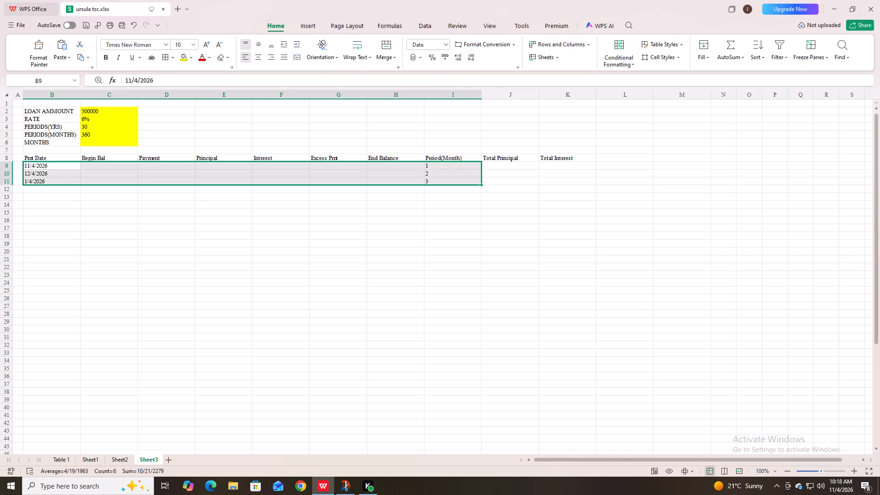
{"action": "left_click_drag", "start_coordinate": [481, 186], "coordinate": [455, 379]}
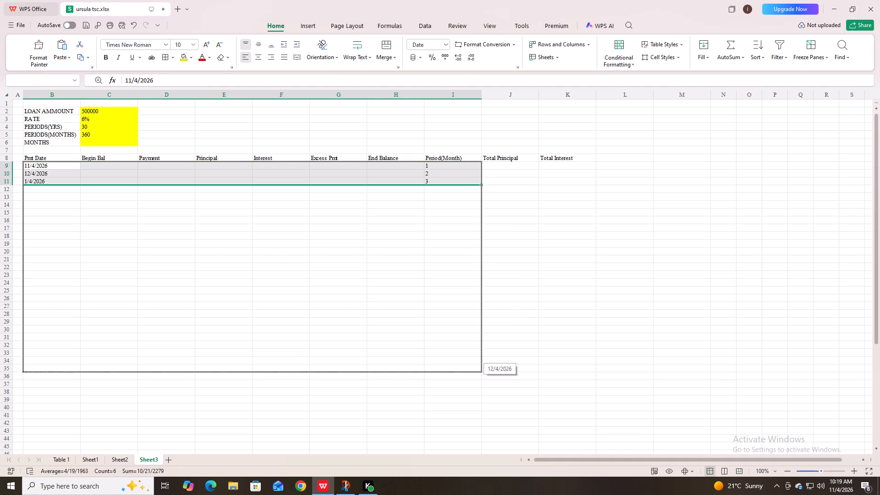
{"action": "left_click_drag", "start_coordinate": [455, 379], "coordinate": [465, 463]}
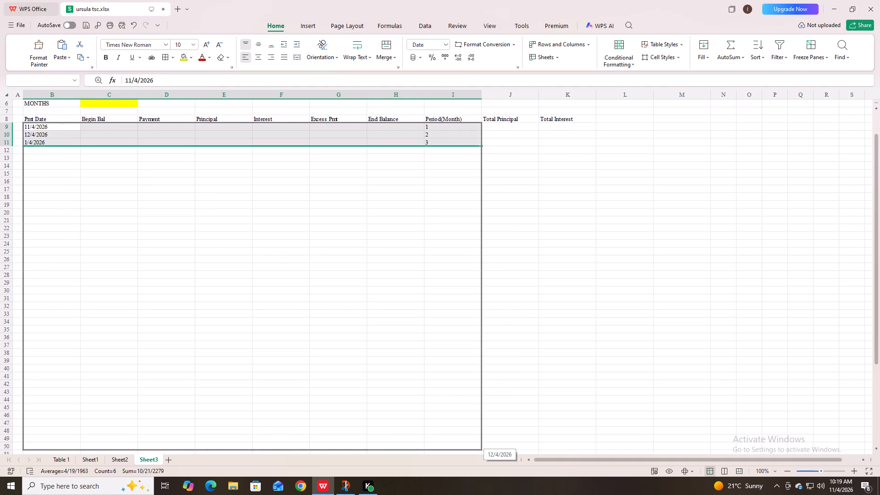
{"action": "left_click_drag", "start_coordinate": [465, 463], "coordinate": [460, 472]}
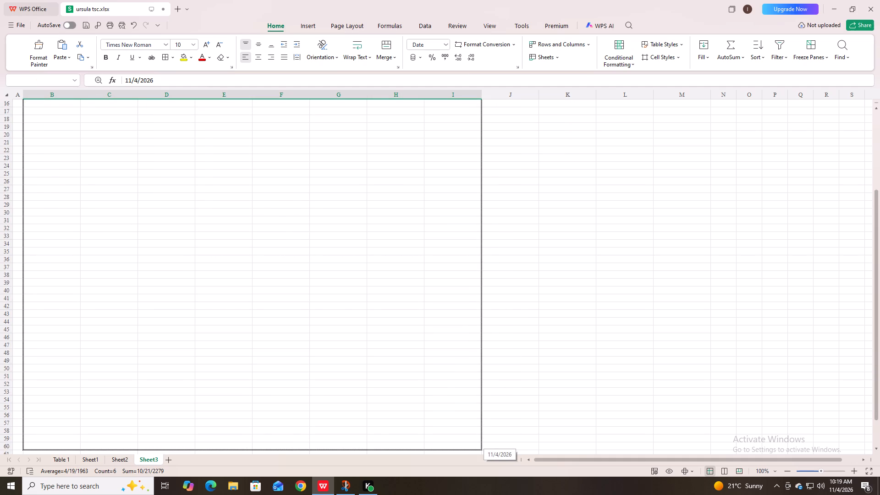
{"action": "left_click_drag", "start_coordinate": [460, 472], "coordinate": [459, 472]}
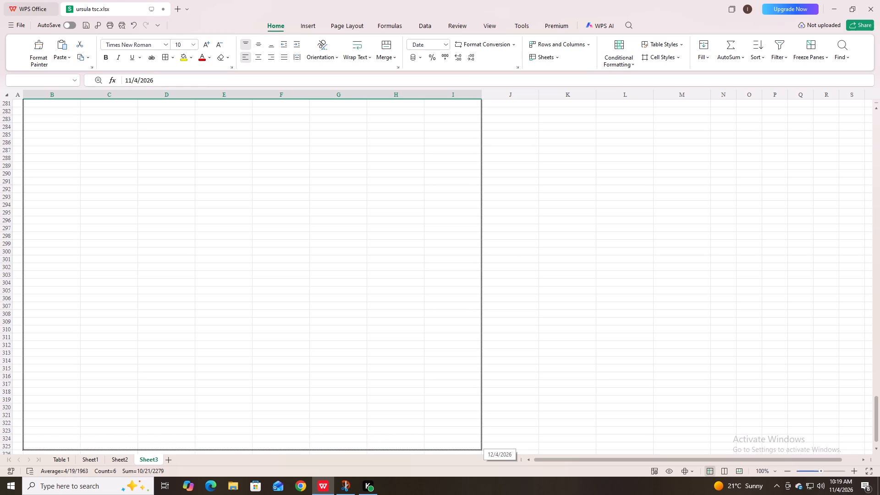
{"action": "left_click_drag", "start_coordinate": [459, 472], "coordinate": [459, 475]}
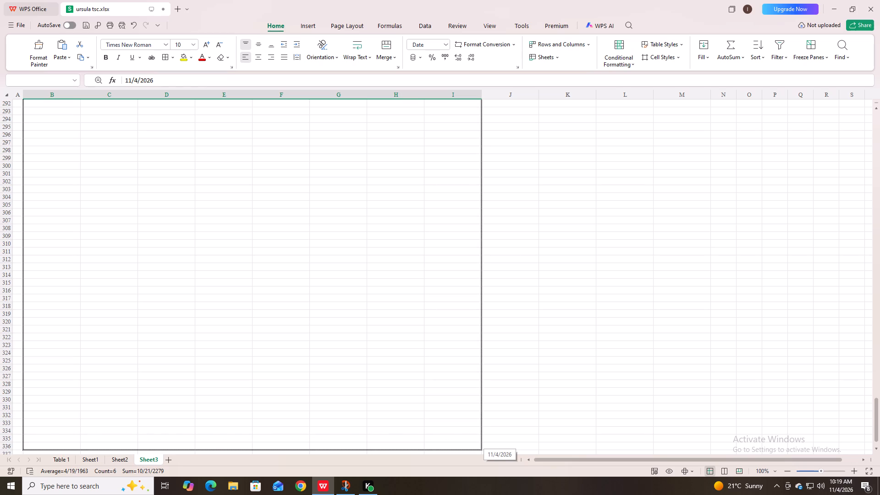
{"action": "left_click_drag", "start_coordinate": [459, 475], "coordinate": [458, 478]}
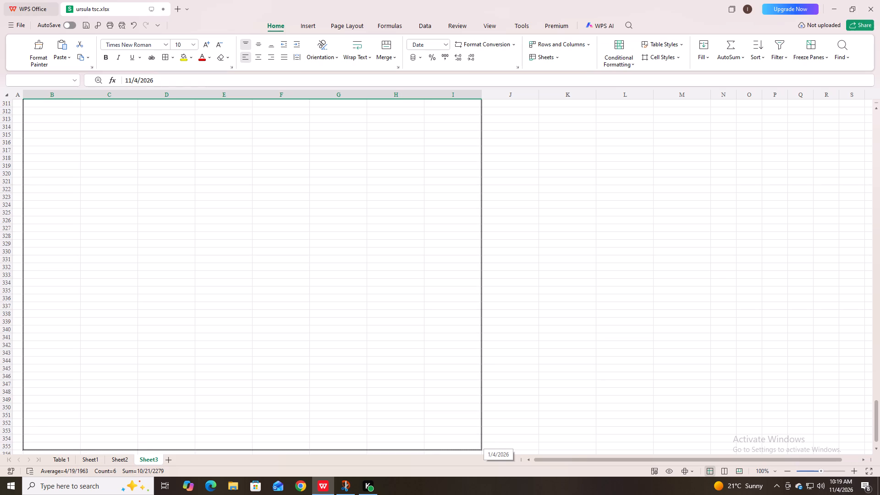
{"action": "left_click_drag", "start_coordinate": [458, 478], "coordinate": [438, 459]}
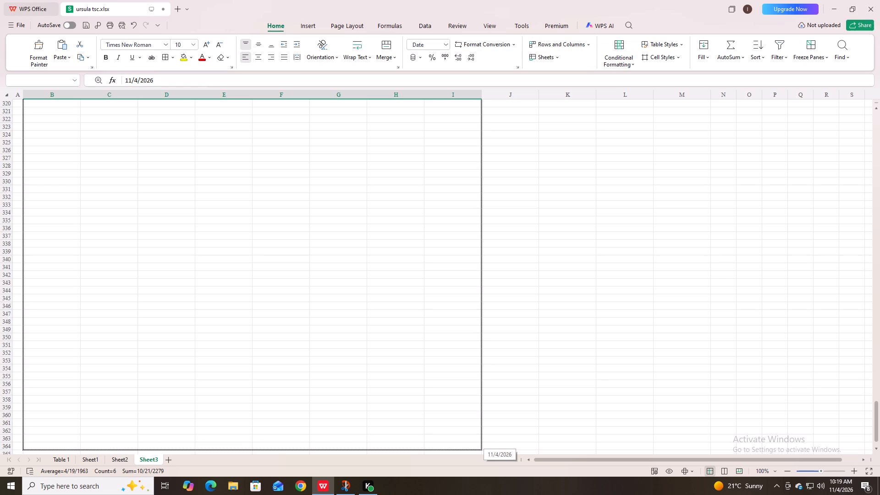
{"action": "left_click_drag", "start_coordinate": [438, 459], "coordinate": [444, 432]}
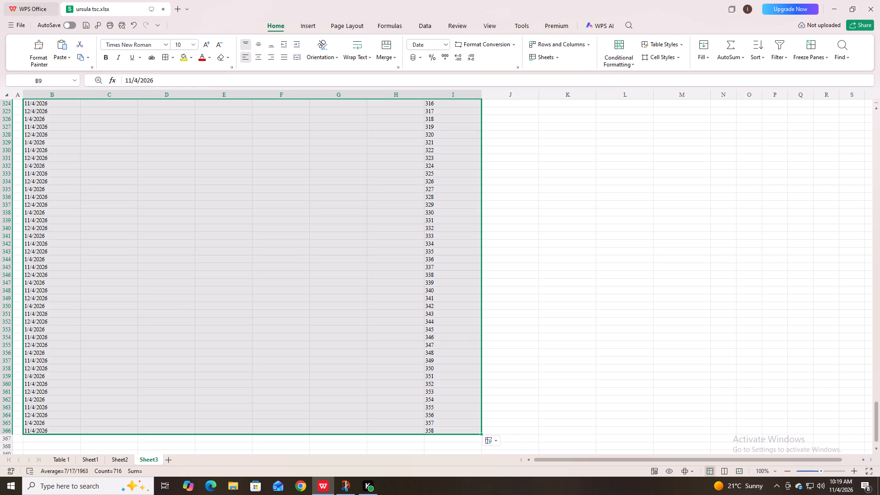
Review the filled Pmt Date and Period(Month) columns from row 366 back up to the schedule's header row.
{"action": "scroll", "coordinate": [463, 403], "scroll_direction": "up", "scroll_amount": 8}
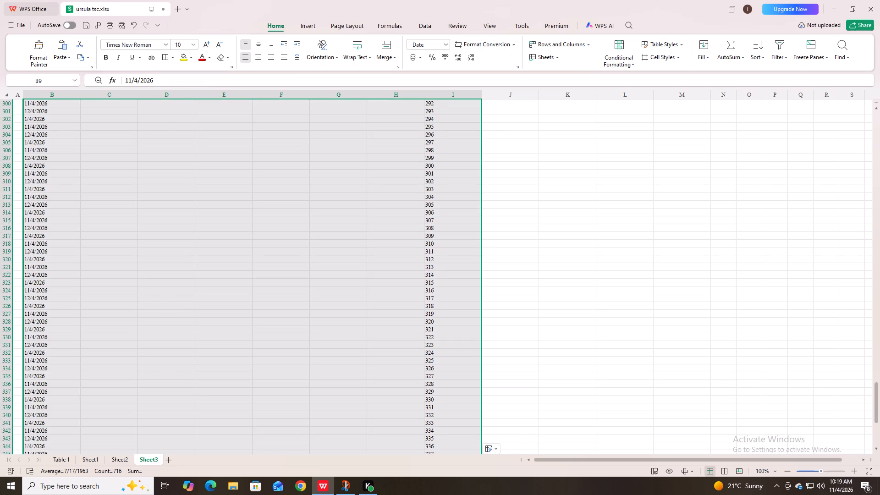
{"action": "scroll", "coordinate": [473, 399], "scroll_direction": "up", "scroll_amount": 19}
{"action": "scroll", "coordinate": [477, 402], "scroll_direction": "up", "scroll_amount": 5}
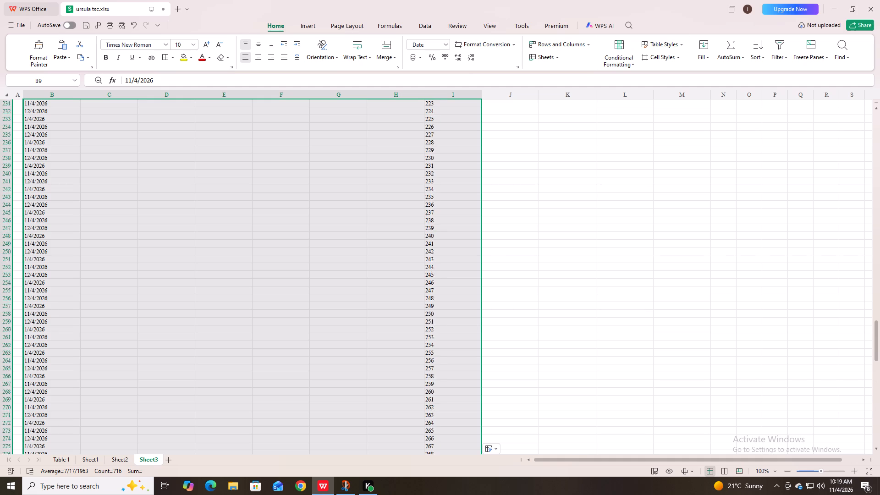
{"action": "scroll", "coordinate": [477, 402], "scroll_direction": "up", "scroll_amount": 19}
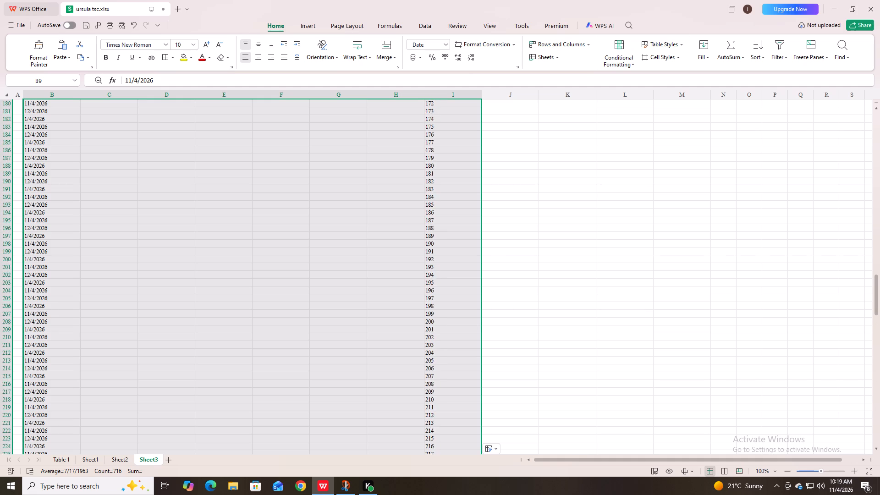
{"action": "scroll", "coordinate": [471, 404], "scroll_direction": "up", "scroll_amount": 13}
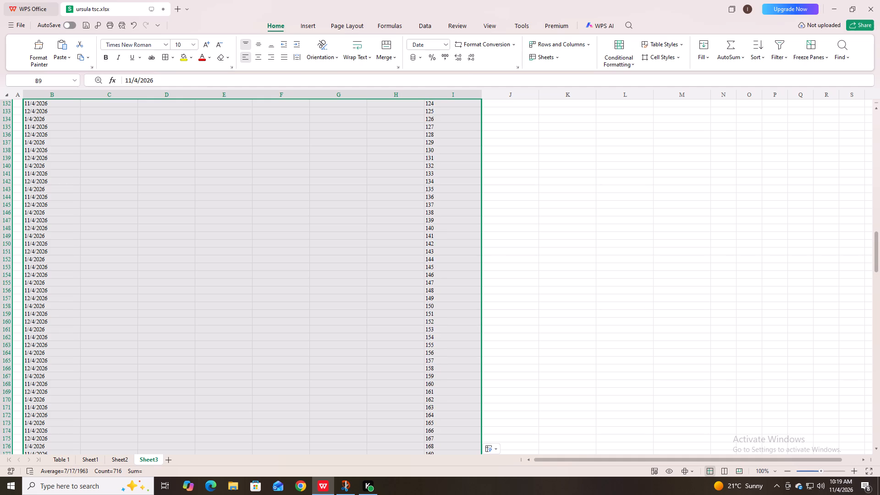
{"action": "scroll", "coordinate": [471, 405], "scroll_direction": "up", "scroll_amount": 16}
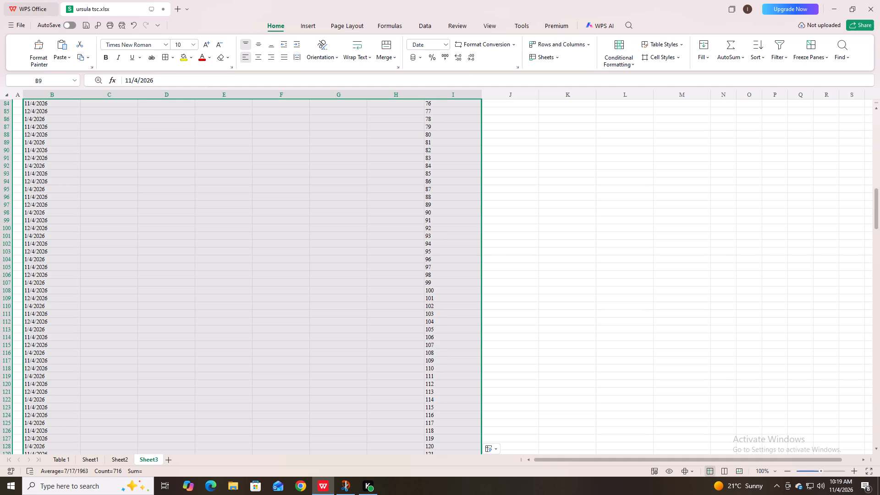
{"action": "scroll", "coordinate": [470, 405], "scroll_direction": "up", "scroll_amount": 14}
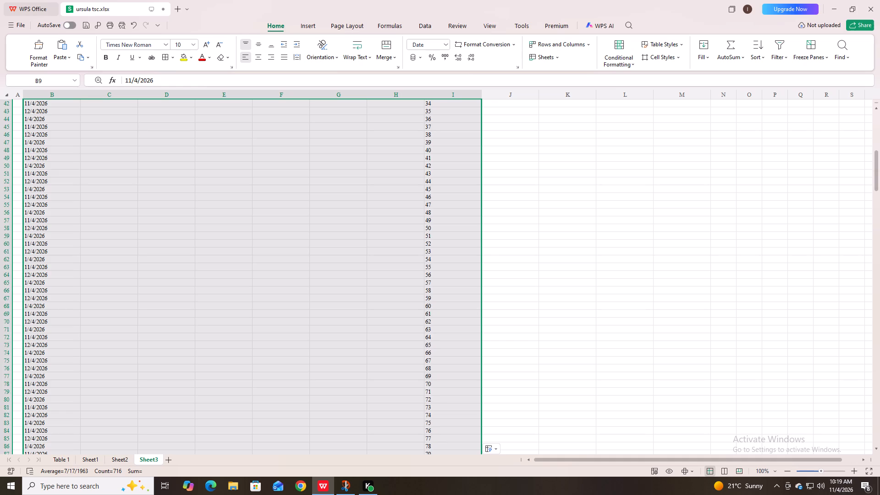
{"action": "scroll", "coordinate": [470, 405], "scroll_direction": "up", "scroll_amount": 15}
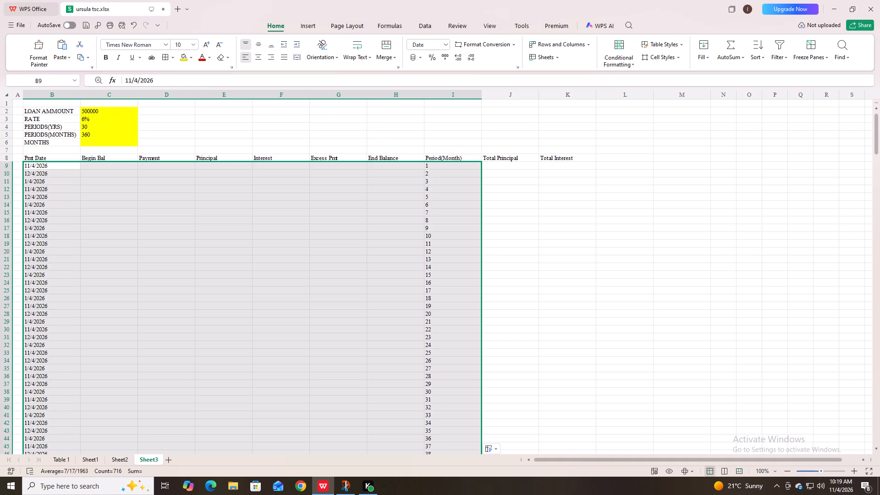
{"action": "scroll", "coordinate": [469, 405], "scroll_direction": "up", "scroll_amount": 8}
{"action": "scroll", "coordinate": [0, 180], "scroll_direction": "up", "scroll_amount": 1}
{"action": "left_click", "coordinate": [94, 170]}
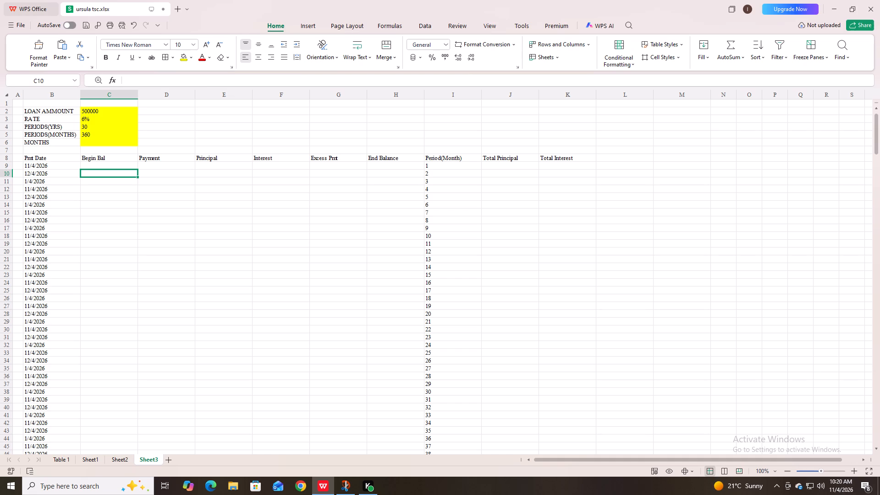
{"action": "scroll", "coordinate": [86, 194], "scroll_direction": "up", "scroll_amount": 1}
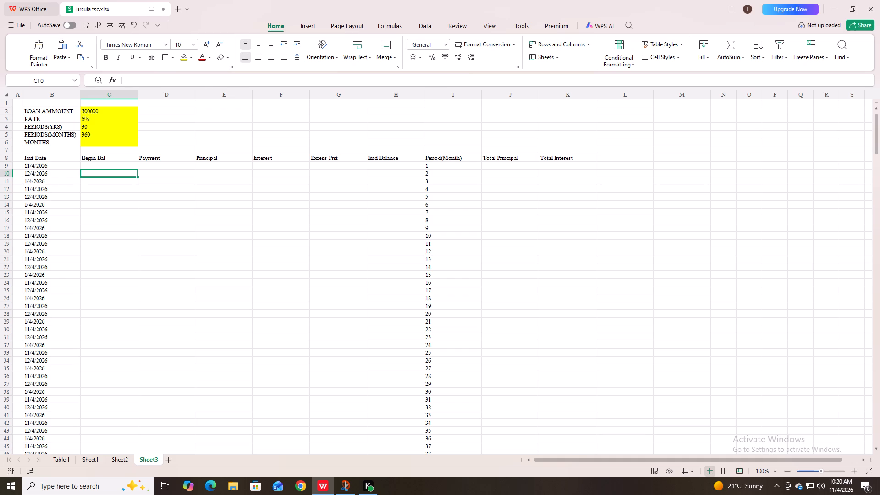